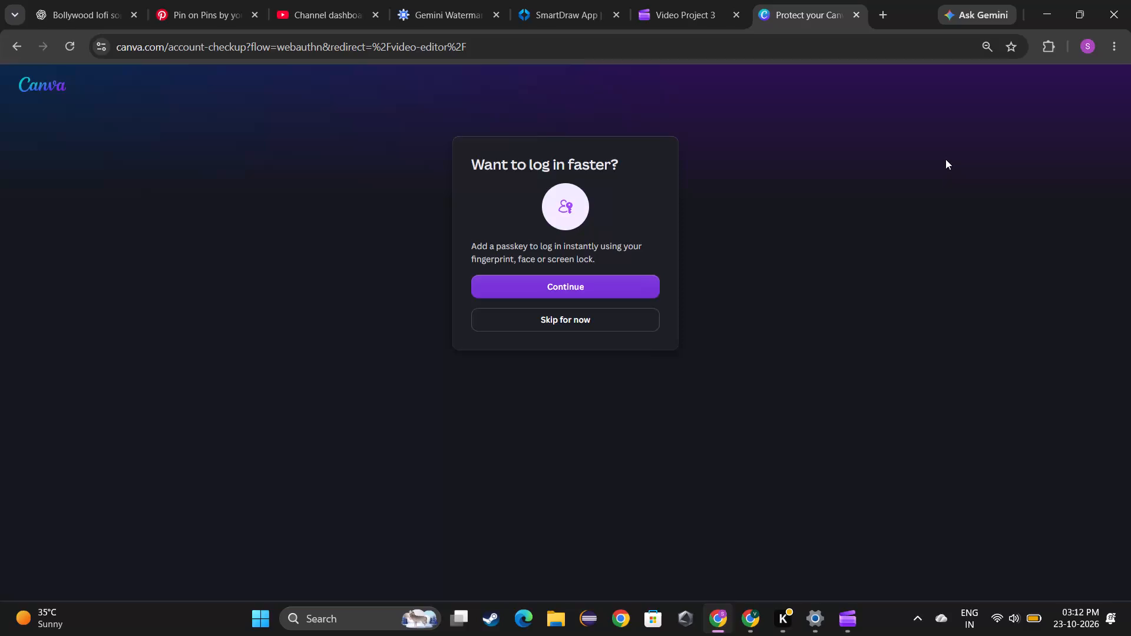
Skip adding a passkey and create a new blank video in the online Video Editor.
{"action": "left_click", "coordinate": [614, 318]}
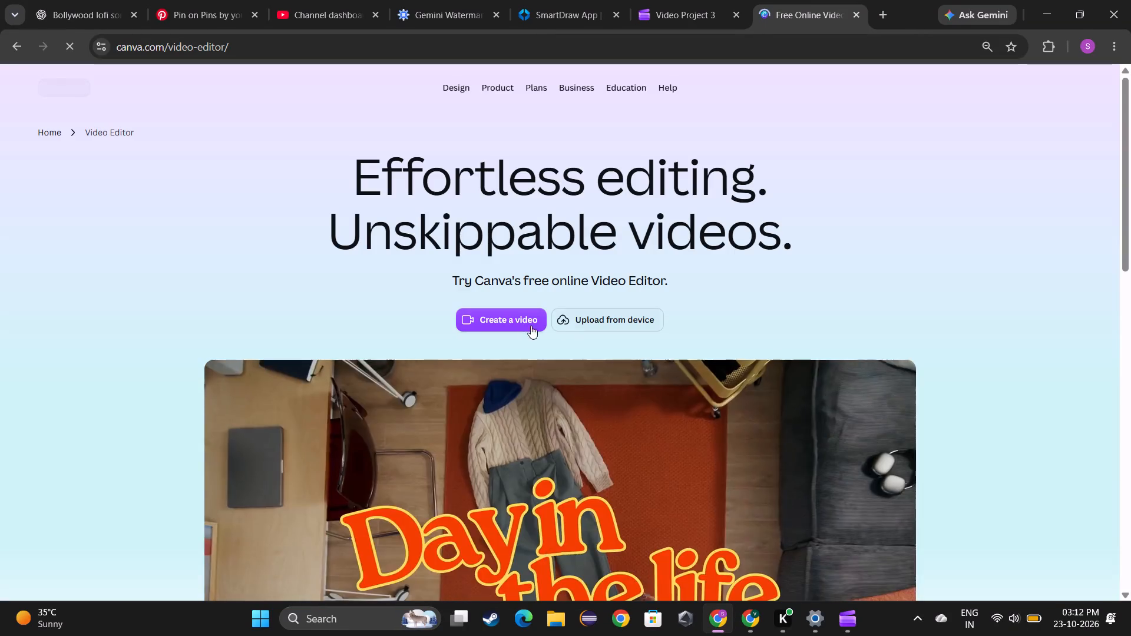
{"action": "left_click", "coordinate": [490, 318]}
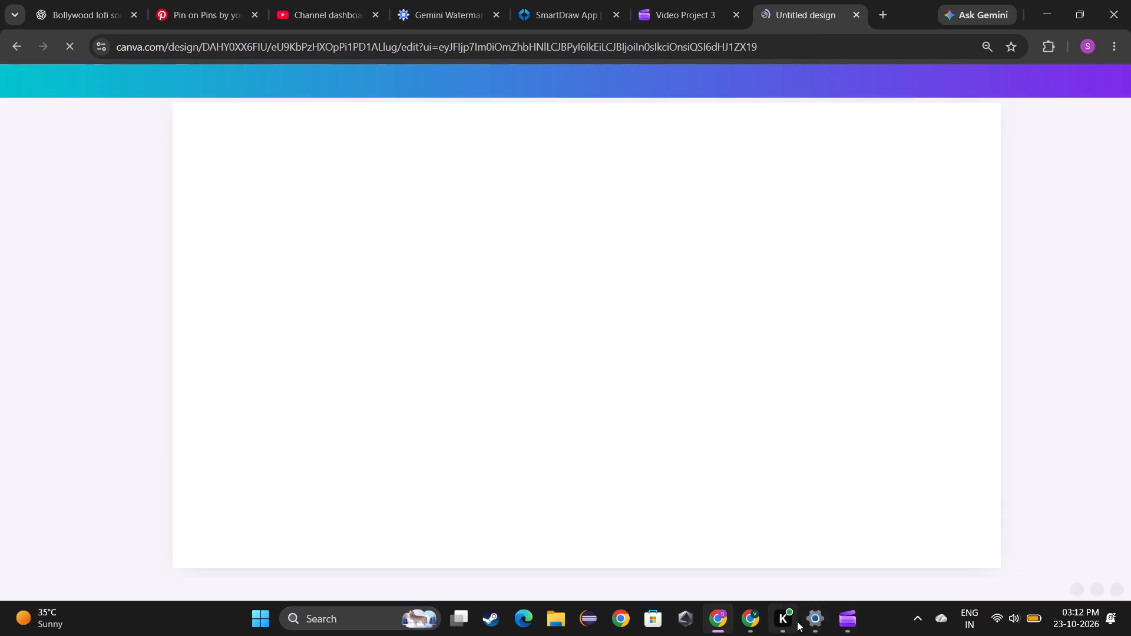
Switch to Clipchamp to check the export progress of Video Project 3, and return to the untitled Canva design.
{"action": "left_click", "coordinate": [692, 0]}
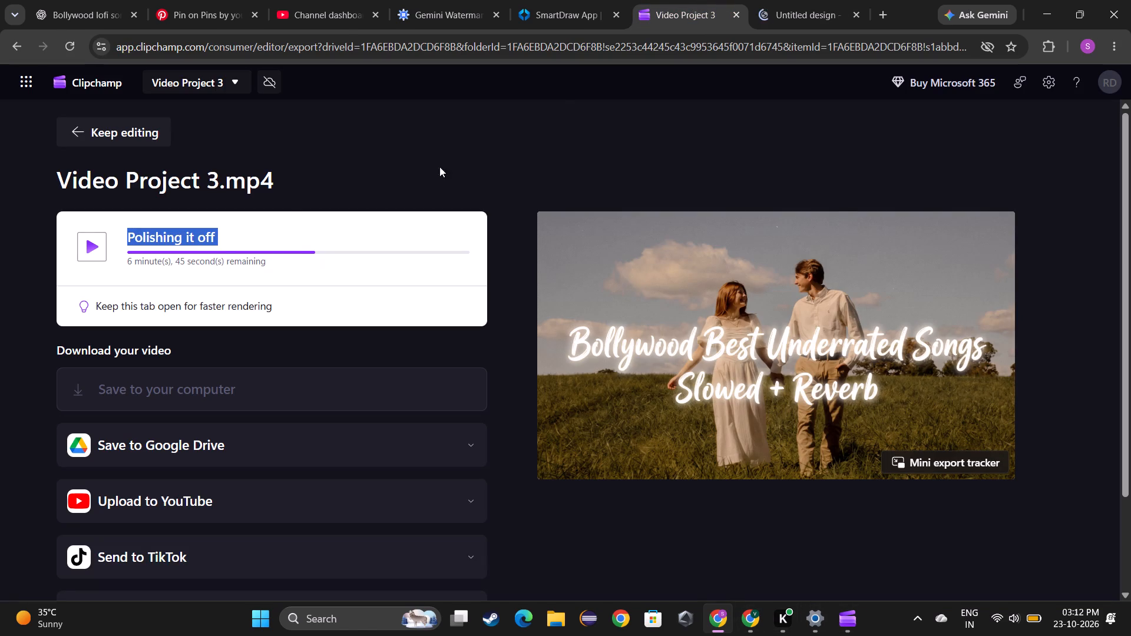
{"action": "left_click", "coordinate": [225, 247]}
{"action": "left_click_drag", "start_coordinate": [133, 234], "coordinate": [307, 266]}
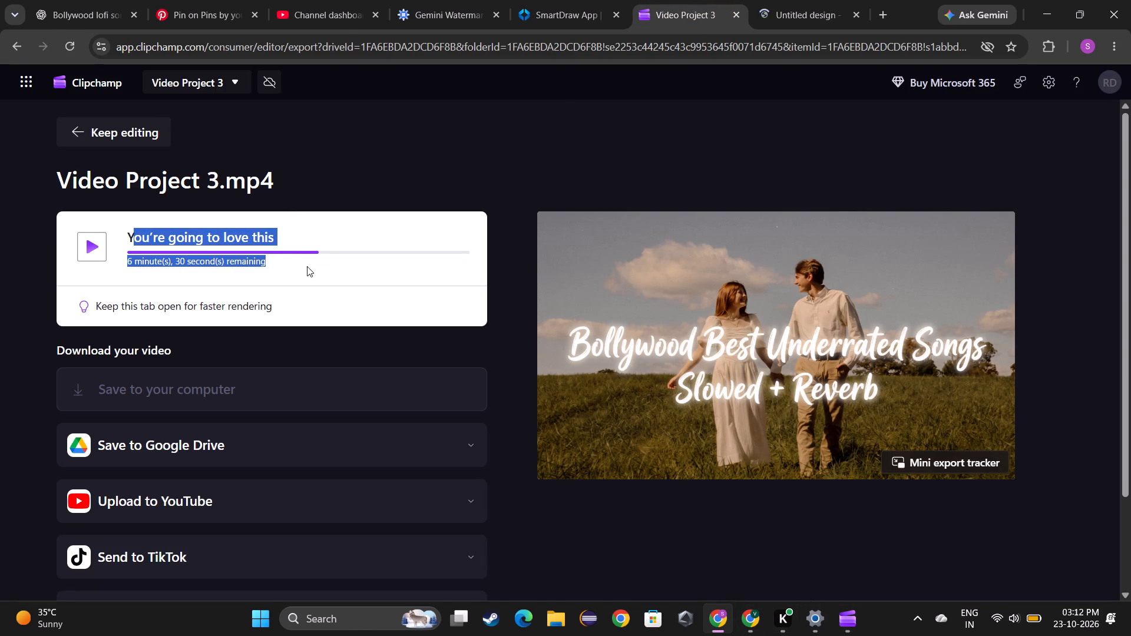
{"action": "left_click_drag", "start_coordinate": [307, 266], "coordinate": [315, 267]}
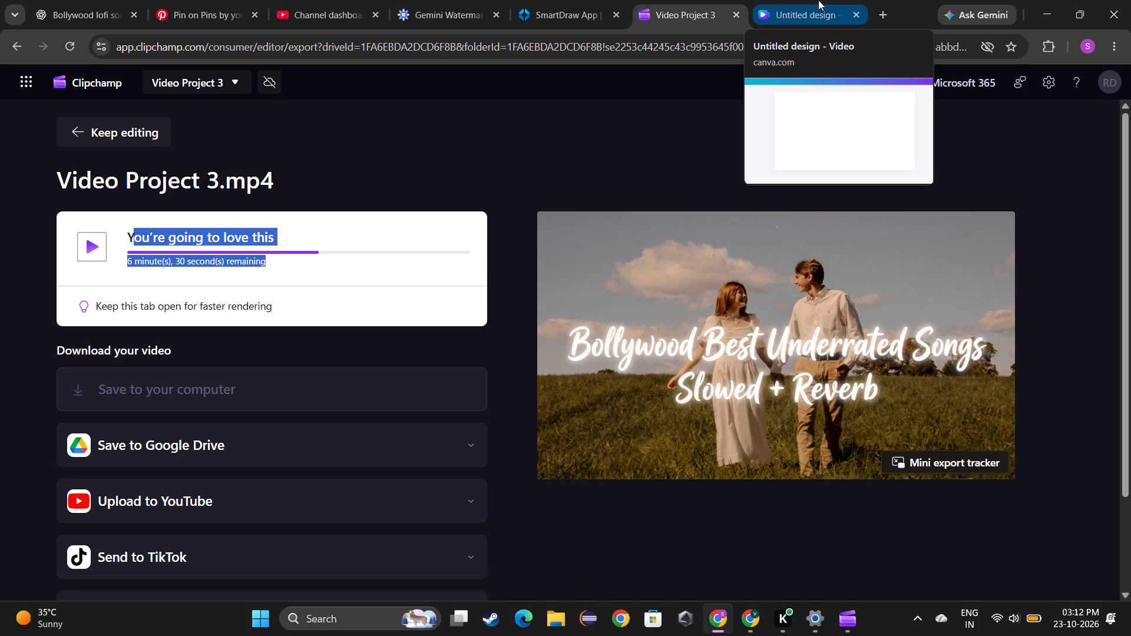
{"action": "left_click", "coordinate": [818, 0]}
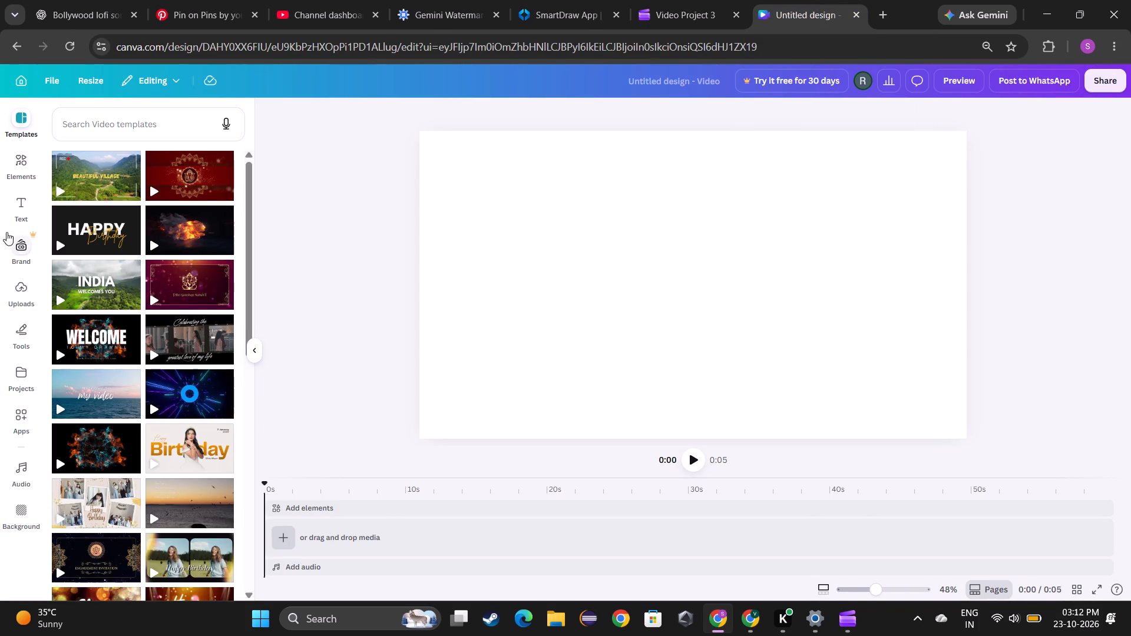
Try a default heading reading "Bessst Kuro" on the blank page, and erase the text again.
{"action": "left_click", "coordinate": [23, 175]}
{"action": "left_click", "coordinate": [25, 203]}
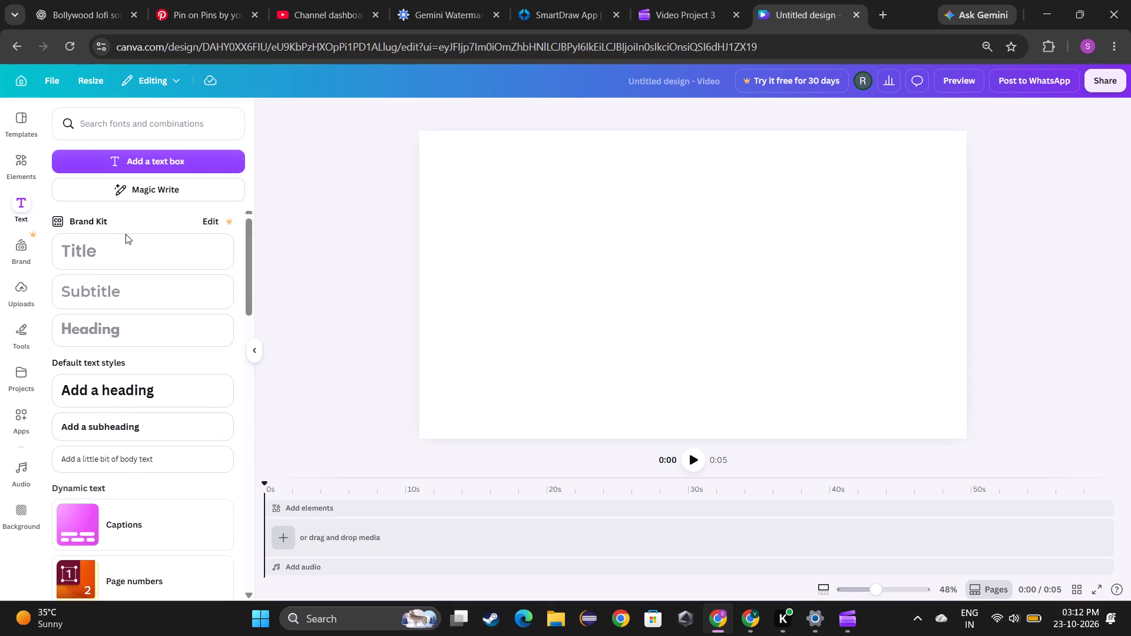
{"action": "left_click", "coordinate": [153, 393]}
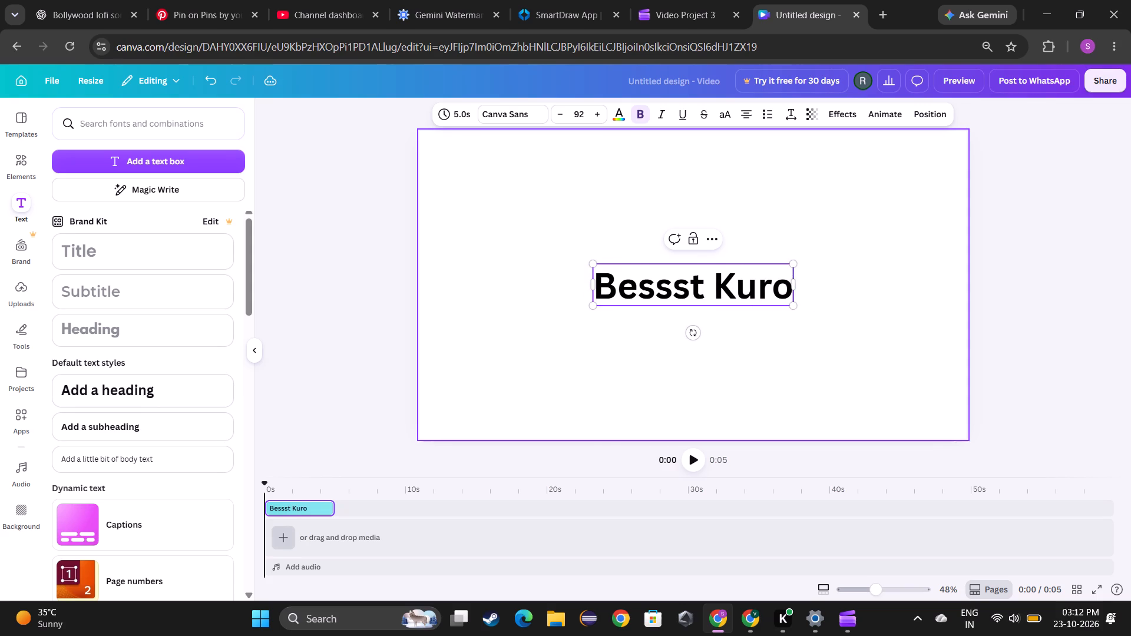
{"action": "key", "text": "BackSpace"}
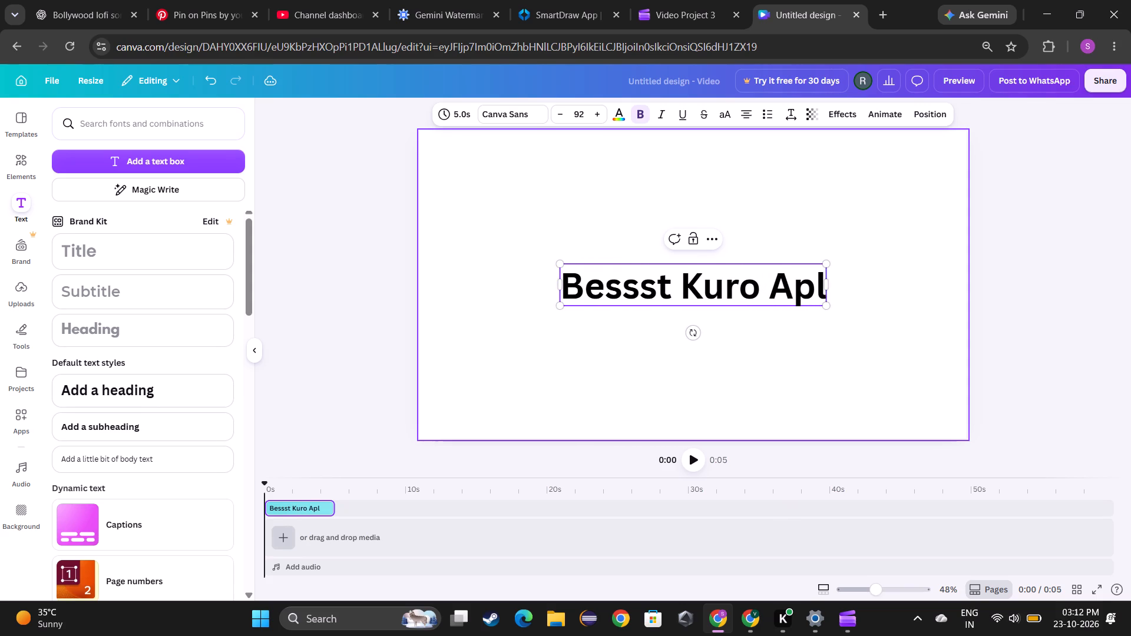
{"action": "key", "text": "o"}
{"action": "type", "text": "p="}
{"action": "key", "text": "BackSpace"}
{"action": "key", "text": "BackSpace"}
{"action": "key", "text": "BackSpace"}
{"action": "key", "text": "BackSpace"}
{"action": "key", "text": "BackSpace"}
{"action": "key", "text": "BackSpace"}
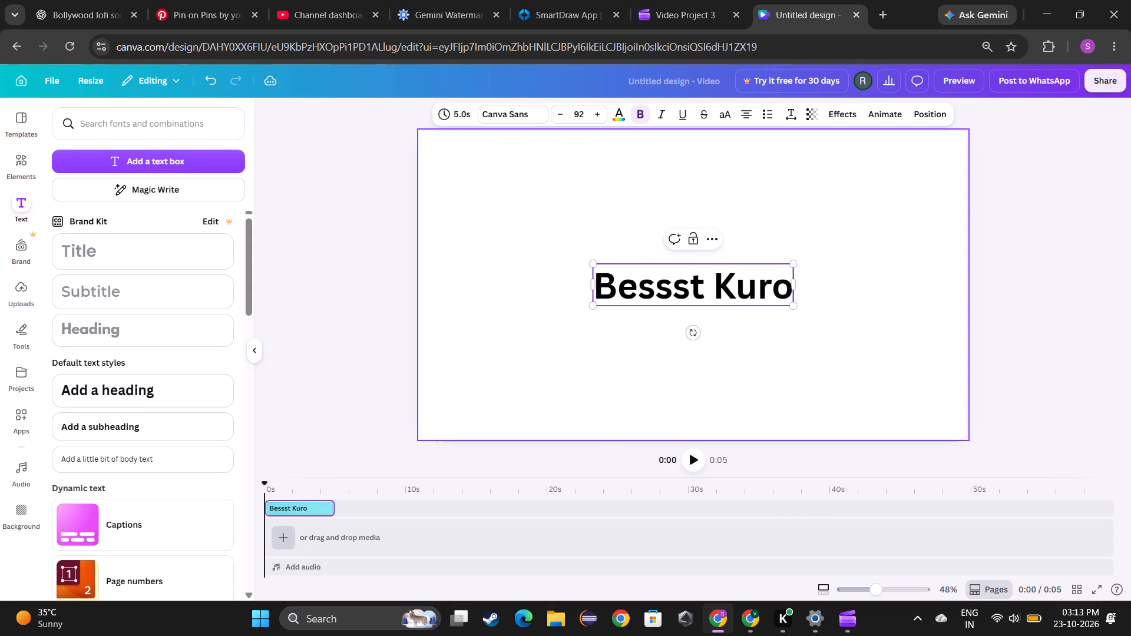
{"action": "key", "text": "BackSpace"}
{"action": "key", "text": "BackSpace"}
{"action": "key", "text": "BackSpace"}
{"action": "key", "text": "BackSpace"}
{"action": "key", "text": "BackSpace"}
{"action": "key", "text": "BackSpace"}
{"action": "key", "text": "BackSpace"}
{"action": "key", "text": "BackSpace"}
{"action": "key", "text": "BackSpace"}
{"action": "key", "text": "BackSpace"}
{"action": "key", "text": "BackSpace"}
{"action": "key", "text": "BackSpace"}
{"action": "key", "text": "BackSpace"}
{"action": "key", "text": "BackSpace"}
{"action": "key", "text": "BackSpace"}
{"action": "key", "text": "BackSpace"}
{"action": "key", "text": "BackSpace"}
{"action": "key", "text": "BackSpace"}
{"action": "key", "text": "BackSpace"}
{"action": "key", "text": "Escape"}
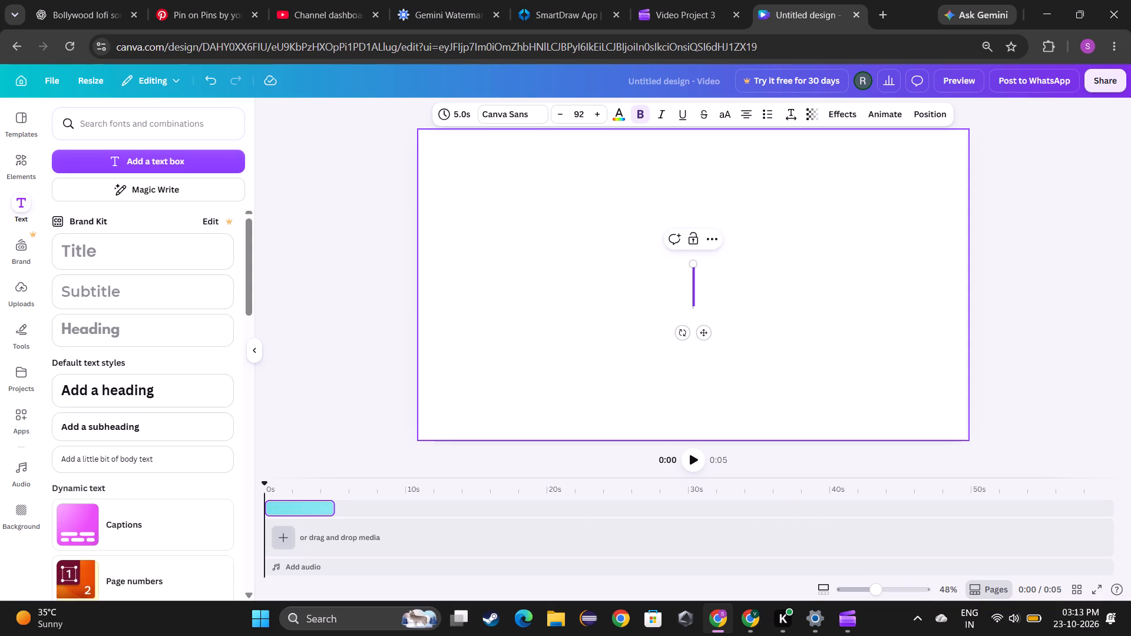
Look through the recently used elements, drawing tools and projects for material to use in the video.
{"action": "left_click", "coordinate": [22, 158]}
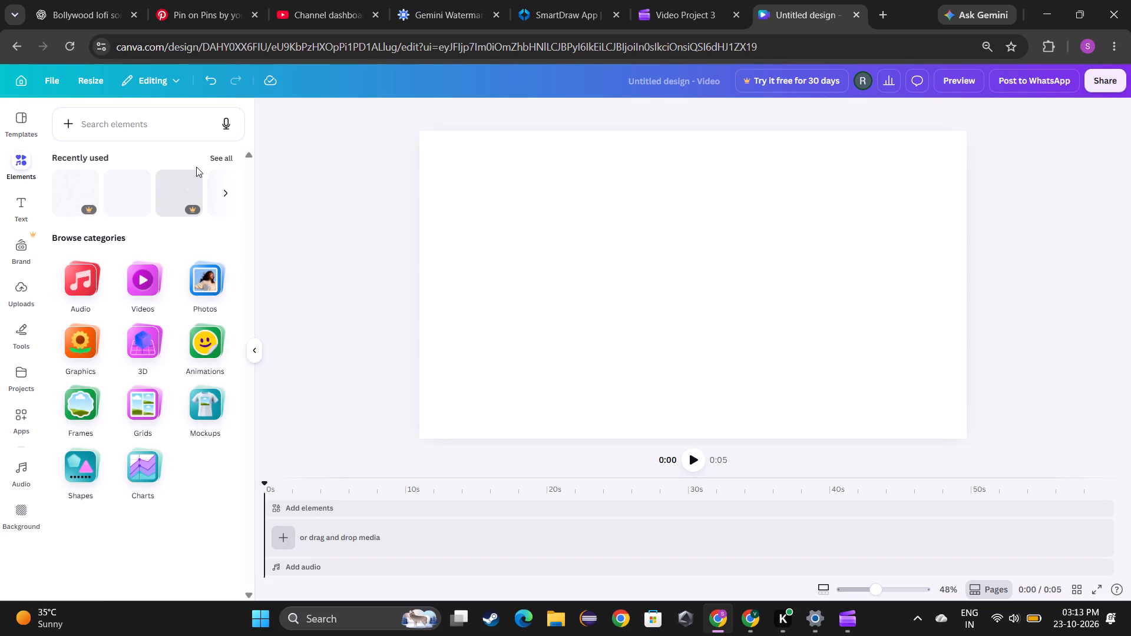
{"action": "left_click", "coordinate": [227, 163]}
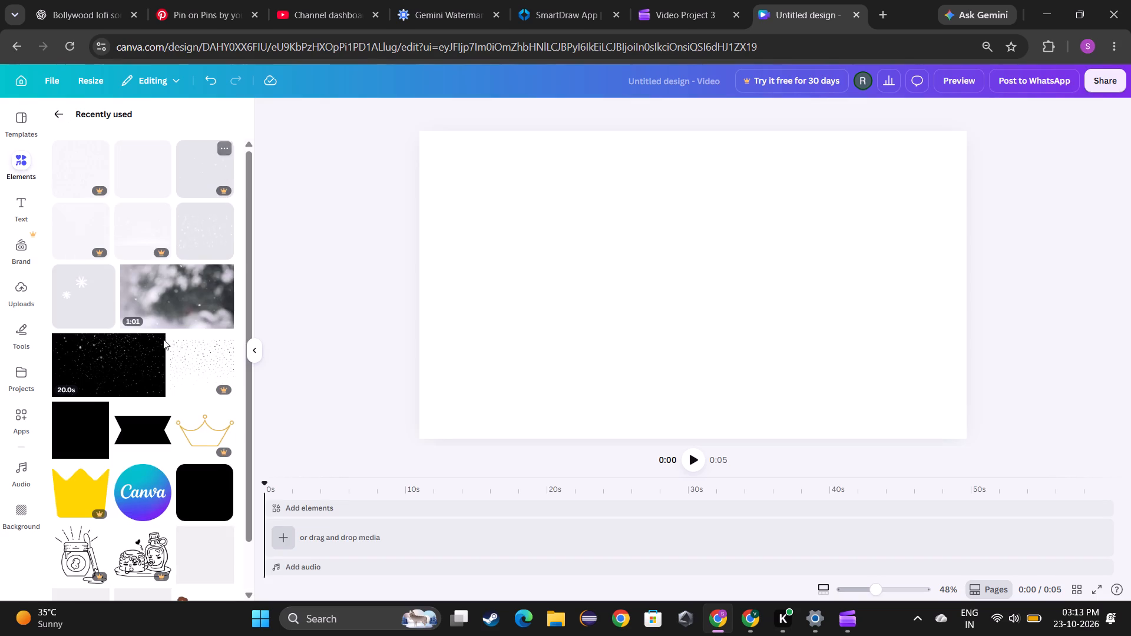
{"action": "scroll", "coordinate": [177, 479], "scroll_direction": "down", "scroll_amount": 4}
{"action": "scroll", "coordinate": [177, 476], "scroll_direction": "up", "scroll_amount": 4}
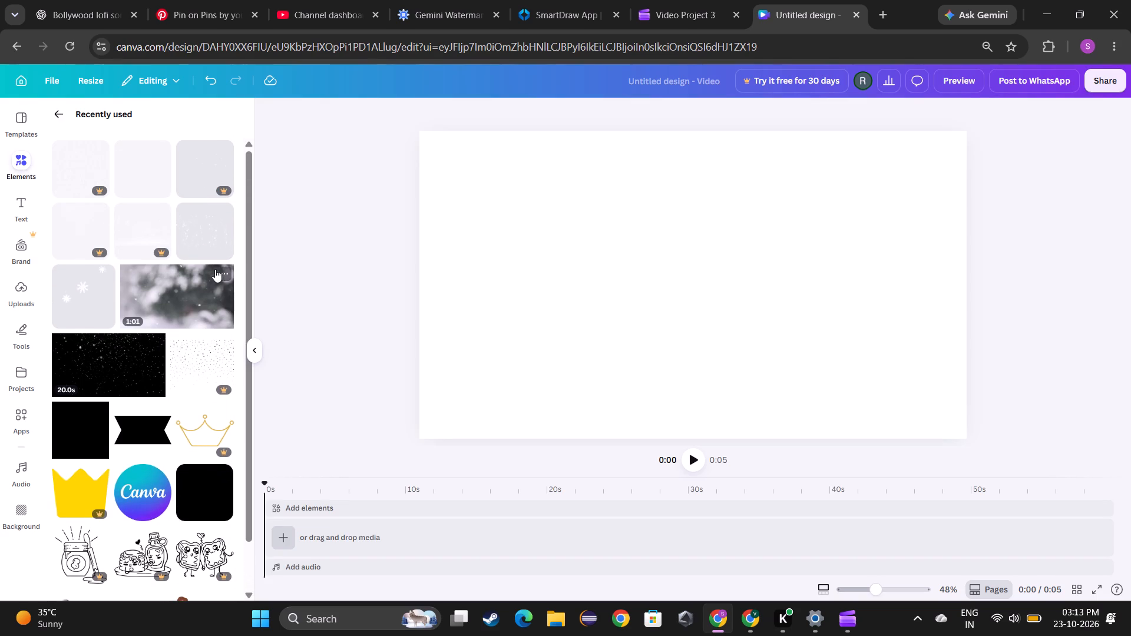
{"action": "left_click", "coordinate": [21, 273]}
{"action": "left_click", "coordinate": [27, 337]}
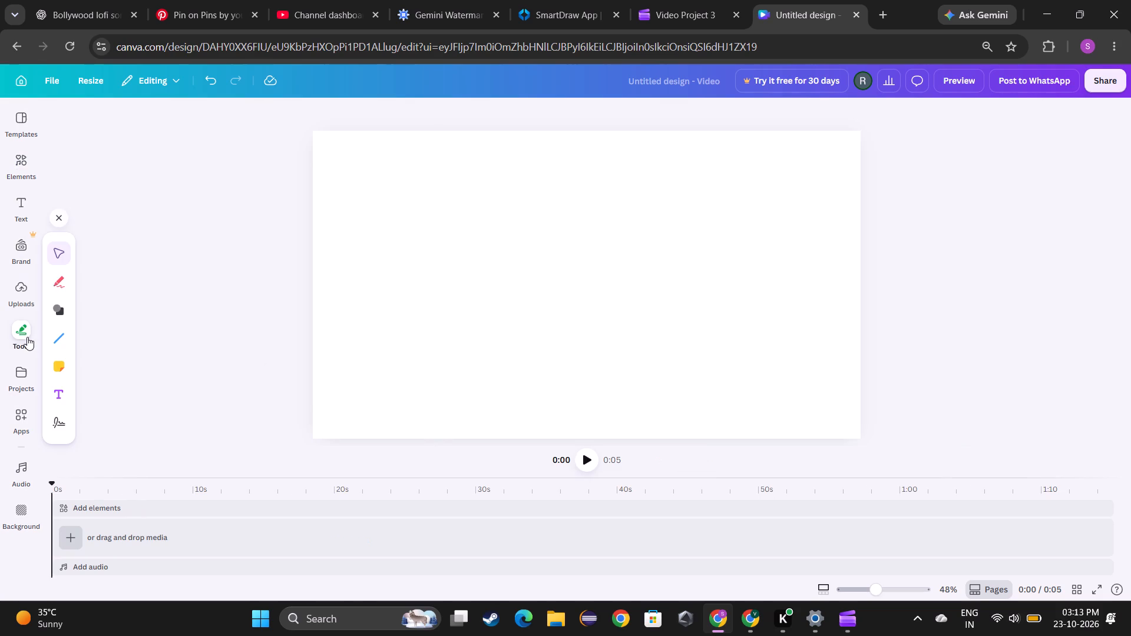
{"action": "left_click", "coordinate": [25, 372]}
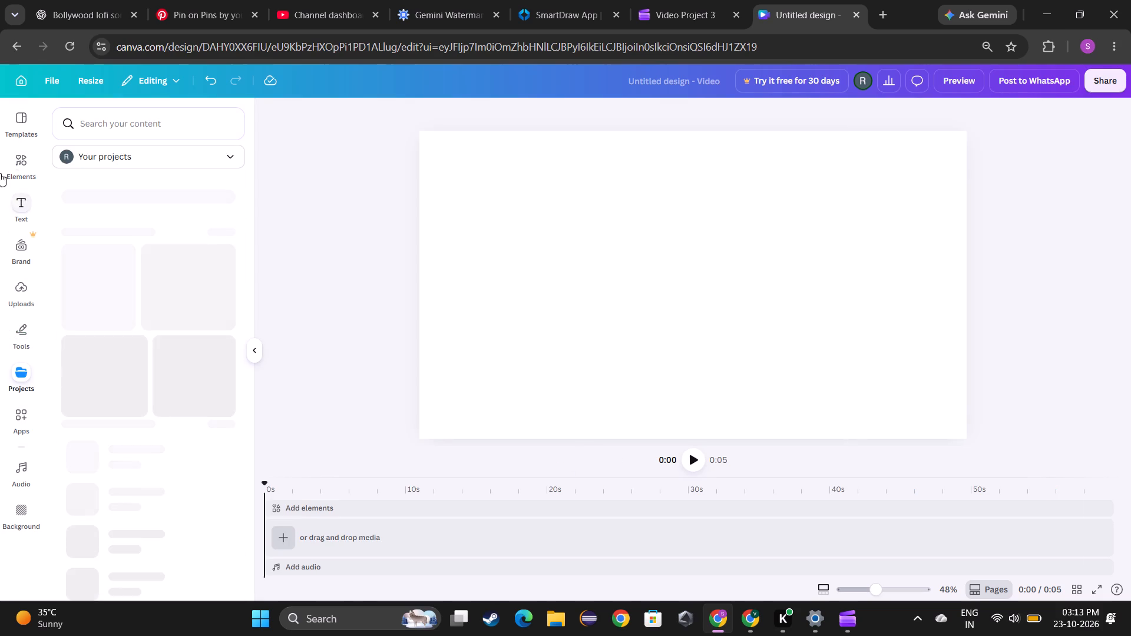
{"action": "left_click", "coordinate": [6, 167]}
{"action": "scroll", "coordinate": [164, 330], "scroll_direction": "down", "scroll_amount": 7}
{"action": "scroll", "coordinate": [164, 330], "scroll_direction": "up", "scroll_amount": 6}
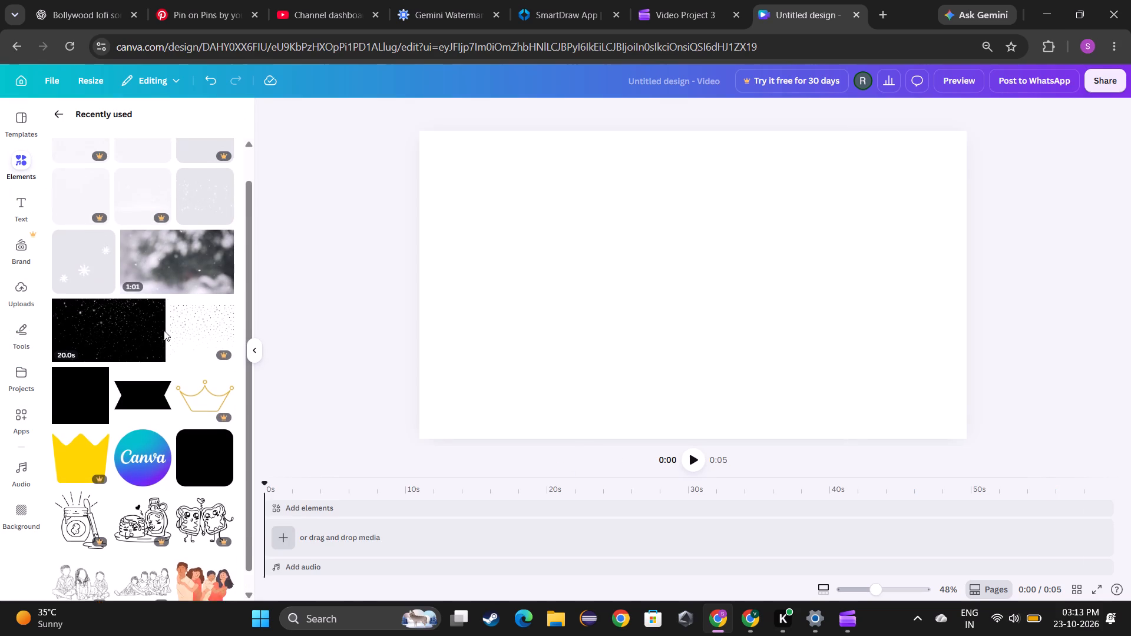
{"action": "left_click", "coordinate": [14, 168]}
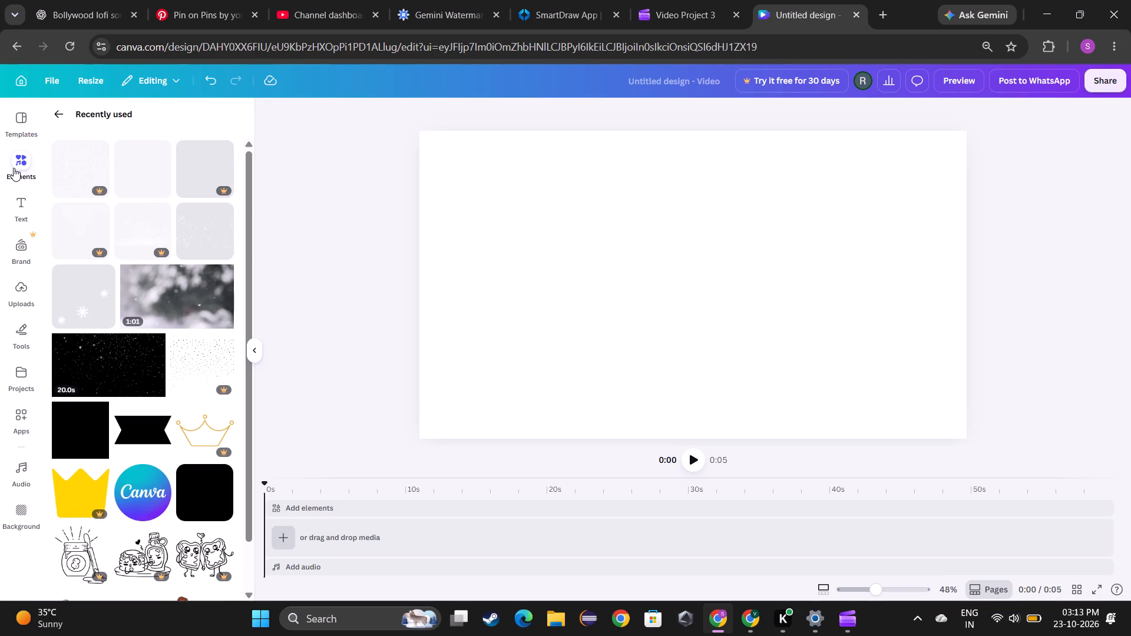
{"action": "left_click", "coordinate": [14, 168]}
{"action": "left_click", "coordinate": [57, 114]}
{"action": "left_click", "coordinate": [229, 161]}
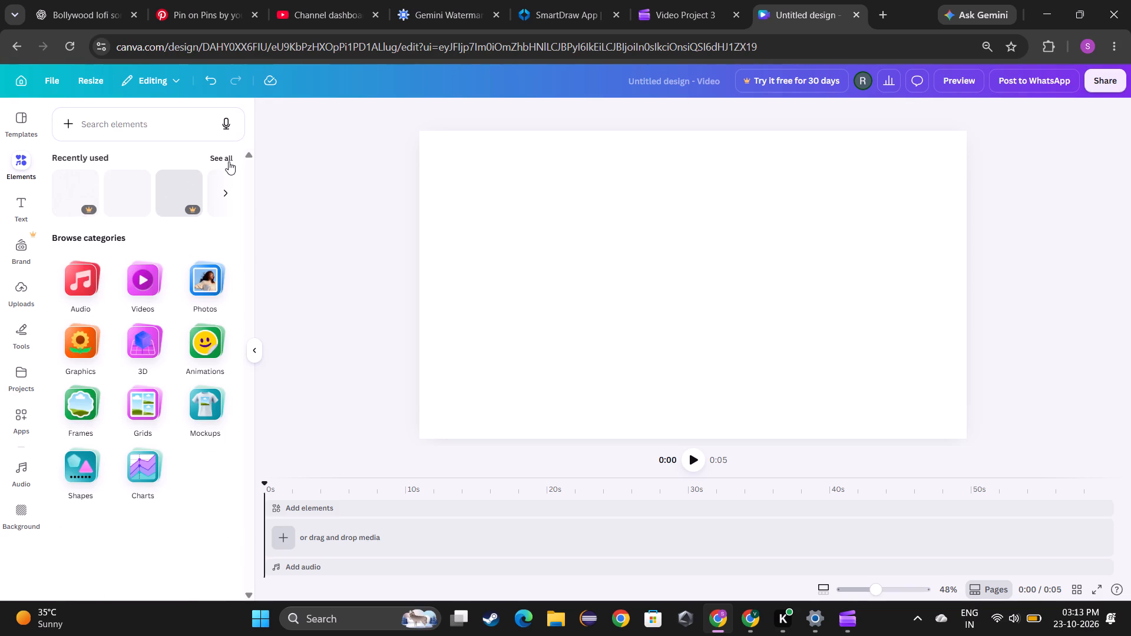
{"action": "left_click", "coordinate": [55, 118]}
Add the trending photo of blurred heart-shaped lights on a brownish-pink background as the first clip of the video.
{"action": "left_click", "coordinate": [211, 291]}
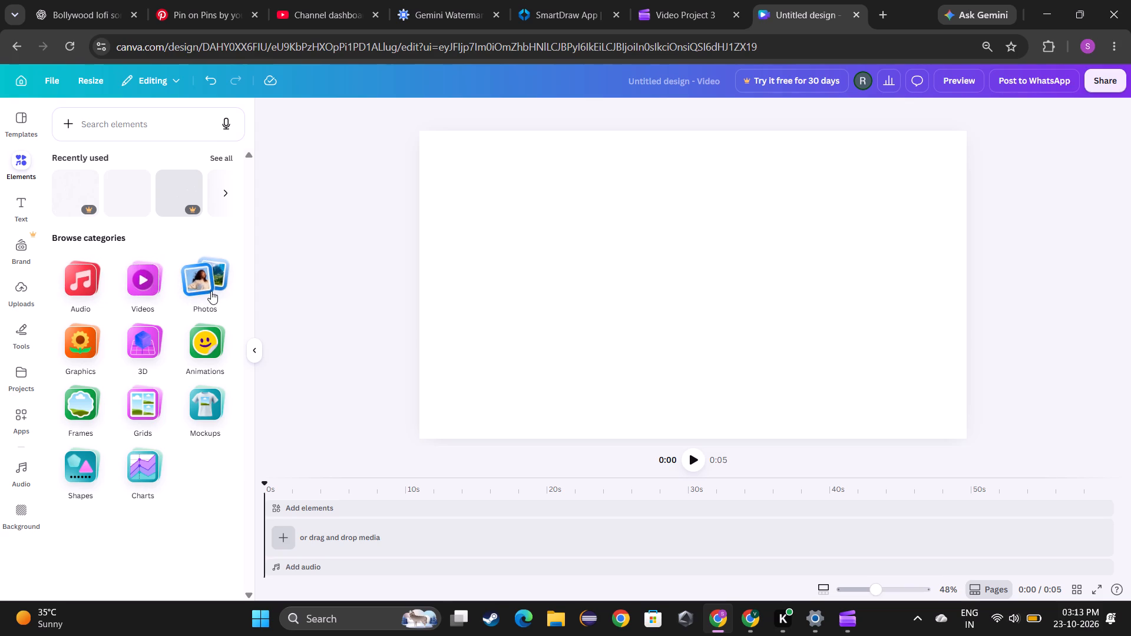
{"action": "scroll", "coordinate": [176, 397], "scroll_direction": "down", "scroll_amount": 4}
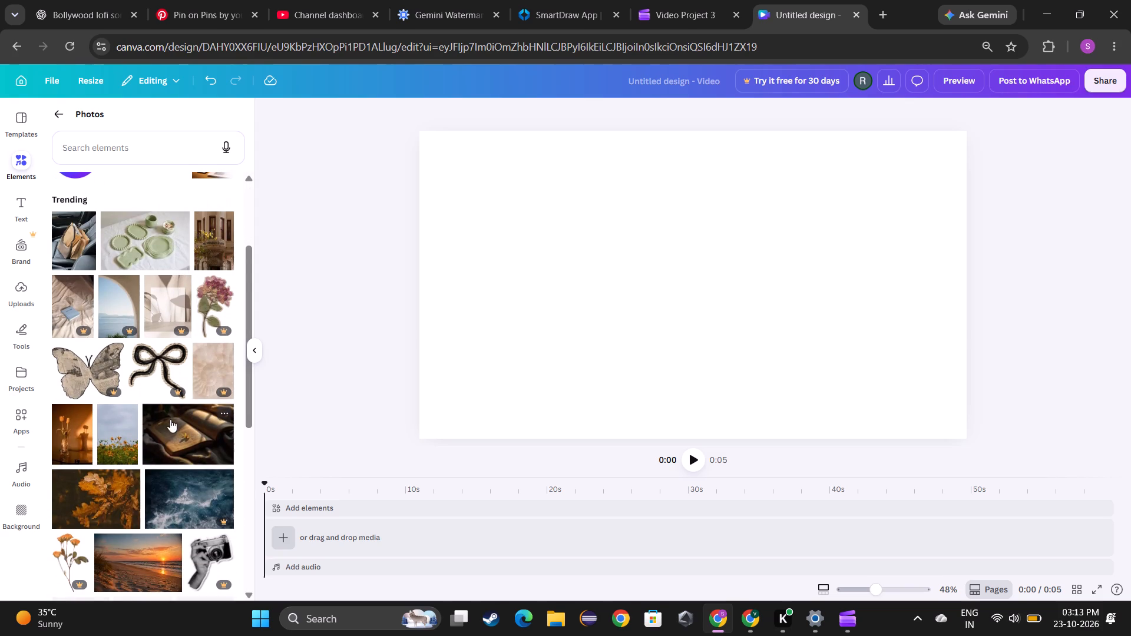
{"action": "scroll", "coordinate": [144, 317], "scroll_direction": "down", "scroll_amount": 5}
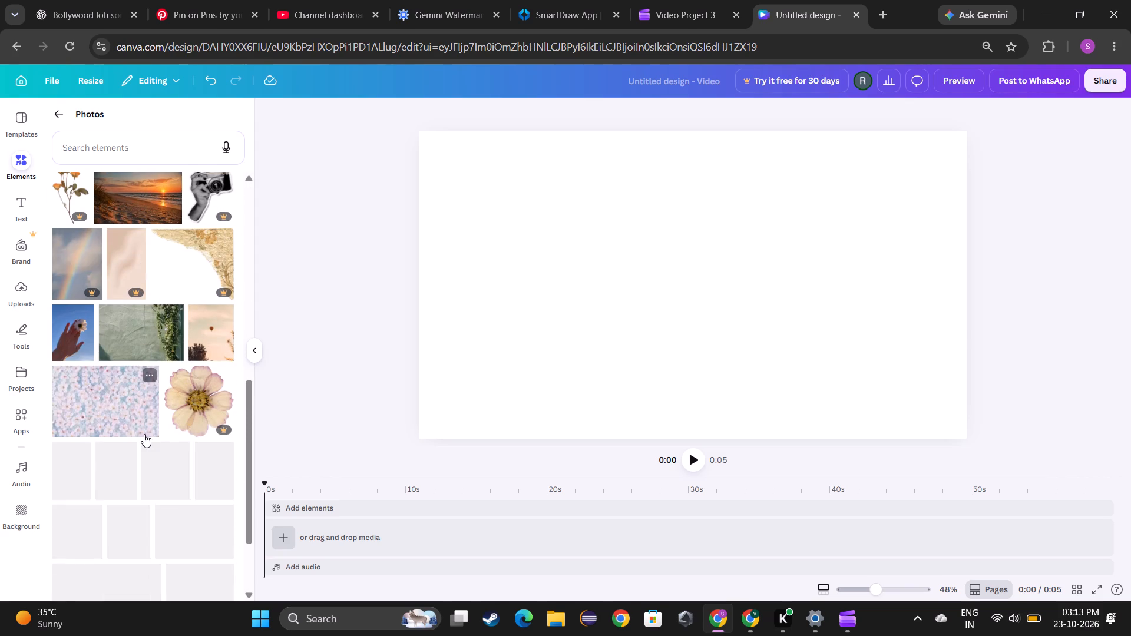
{"action": "scroll", "coordinate": [193, 473], "scroll_direction": "down", "scroll_amount": 4}
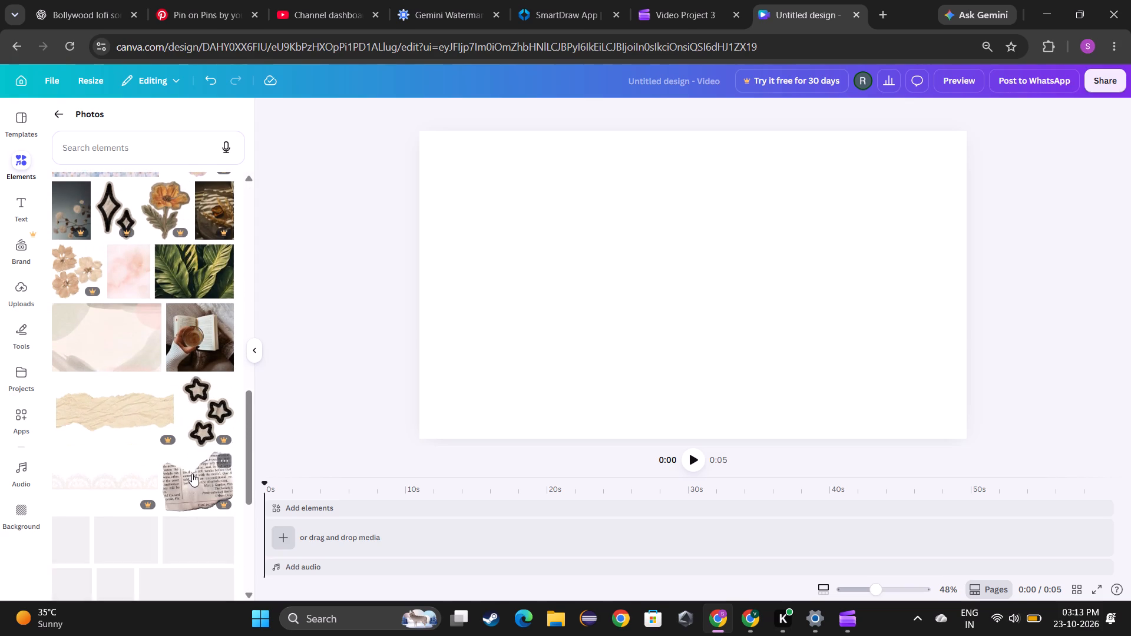
{"action": "scroll", "coordinate": [192, 473], "scroll_direction": "down", "scroll_amount": 4}
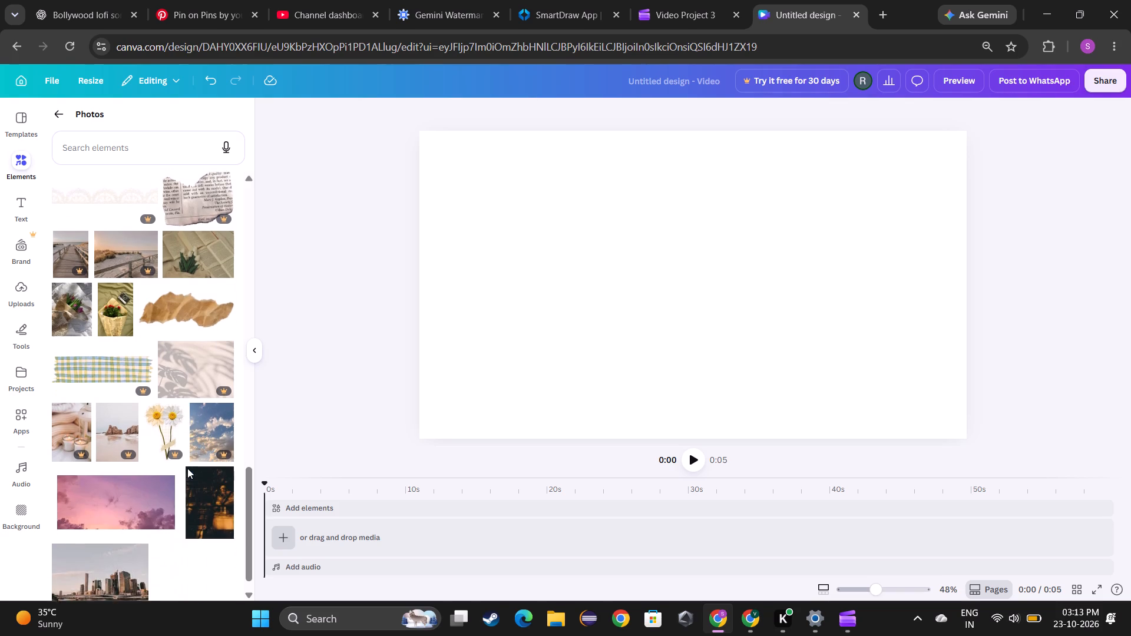
{"action": "scroll", "coordinate": [187, 468], "scroll_direction": "down", "scroll_amount": 3}
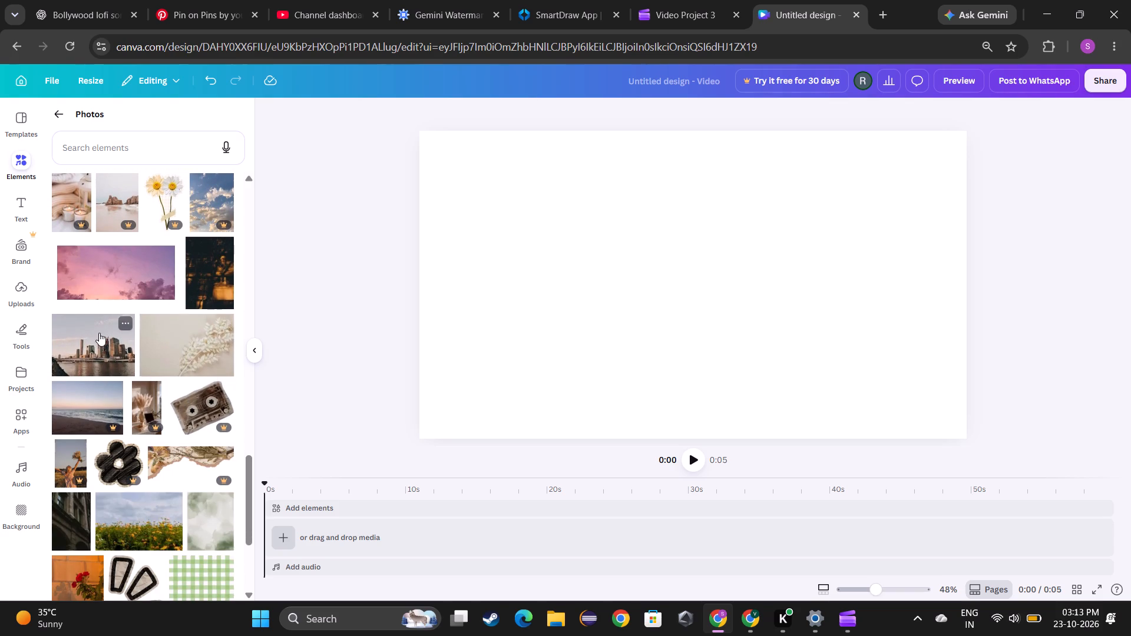
{"action": "scroll", "coordinate": [175, 422], "scroll_direction": "down", "scroll_amount": 7}
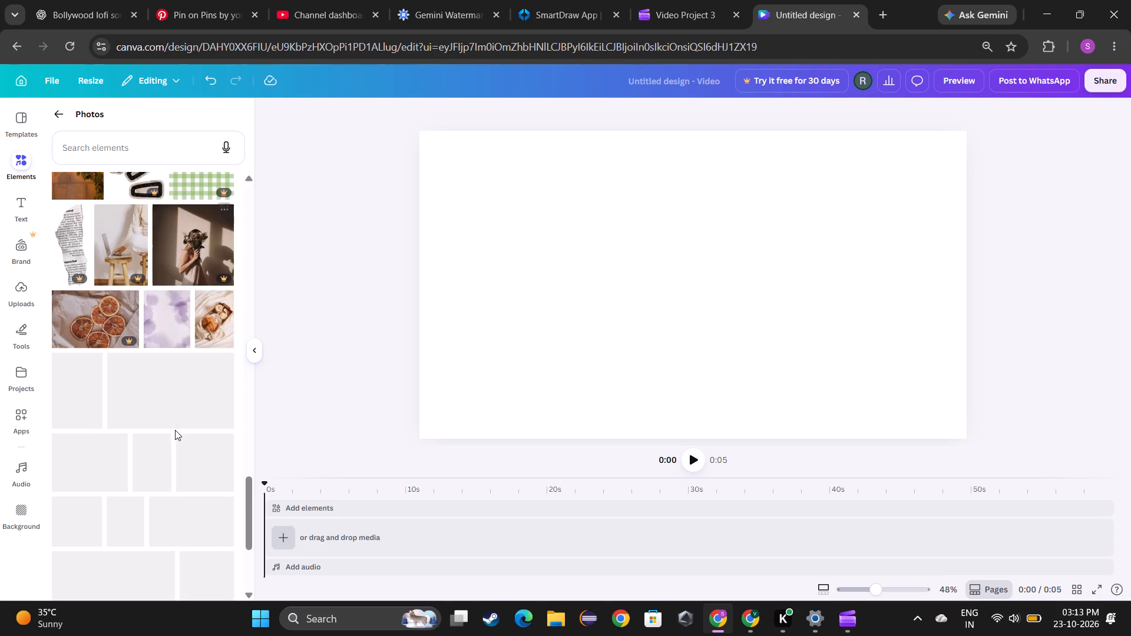
{"action": "scroll", "coordinate": [110, 345], "scroll_direction": "down", "scroll_amount": 2}
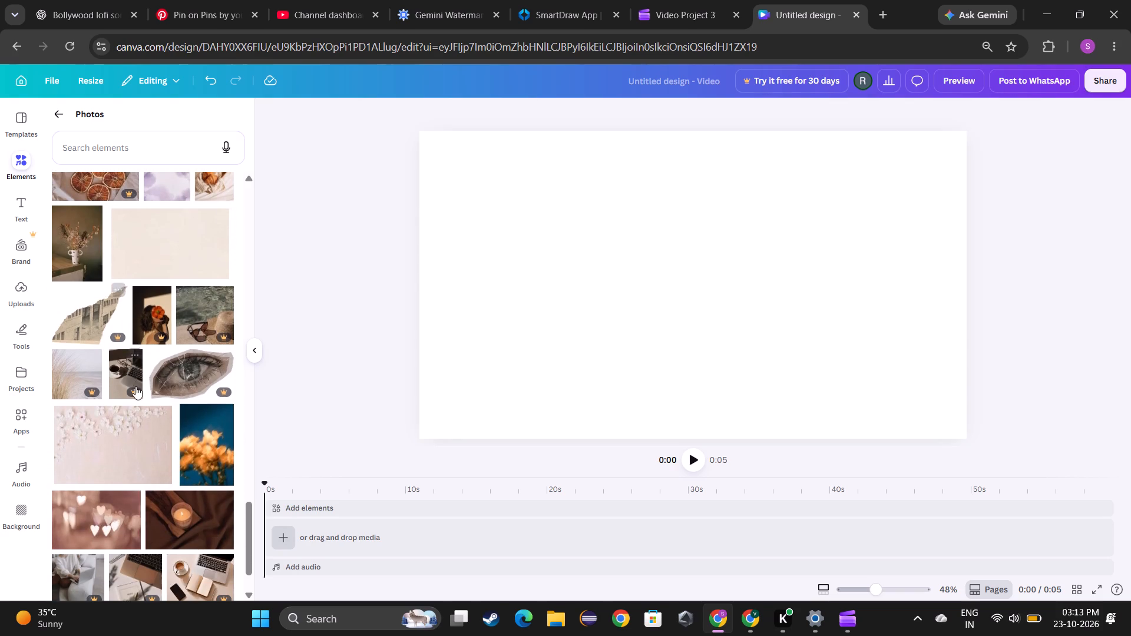
{"action": "scroll", "coordinate": [168, 334], "scroll_direction": "down", "scroll_amount": 4}
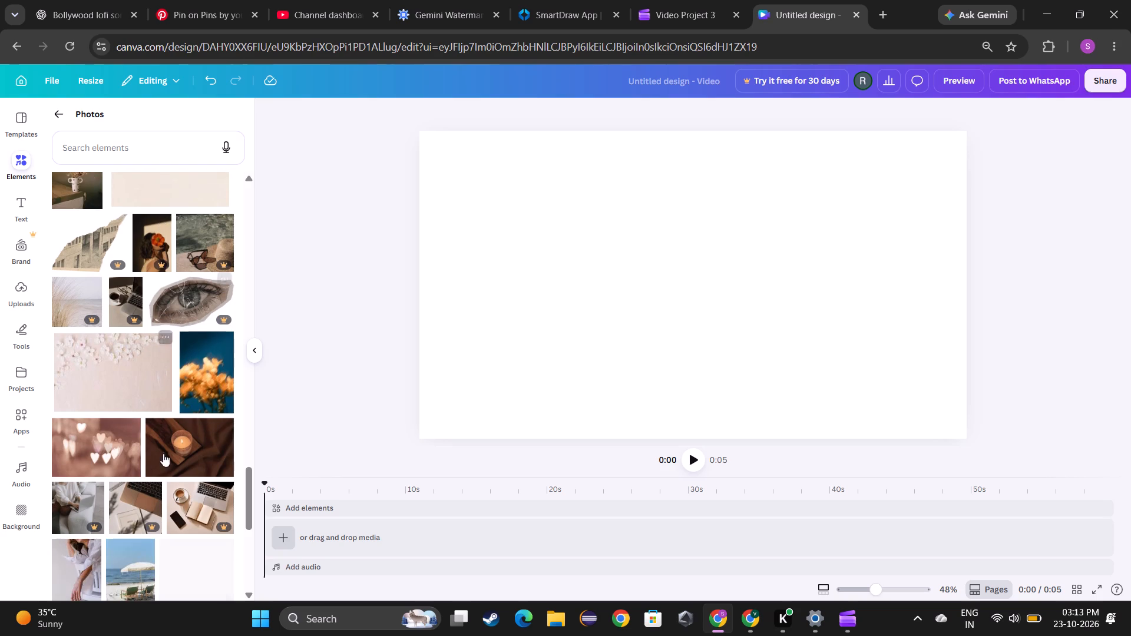
{"action": "left_click", "coordinate": [118, 462]}
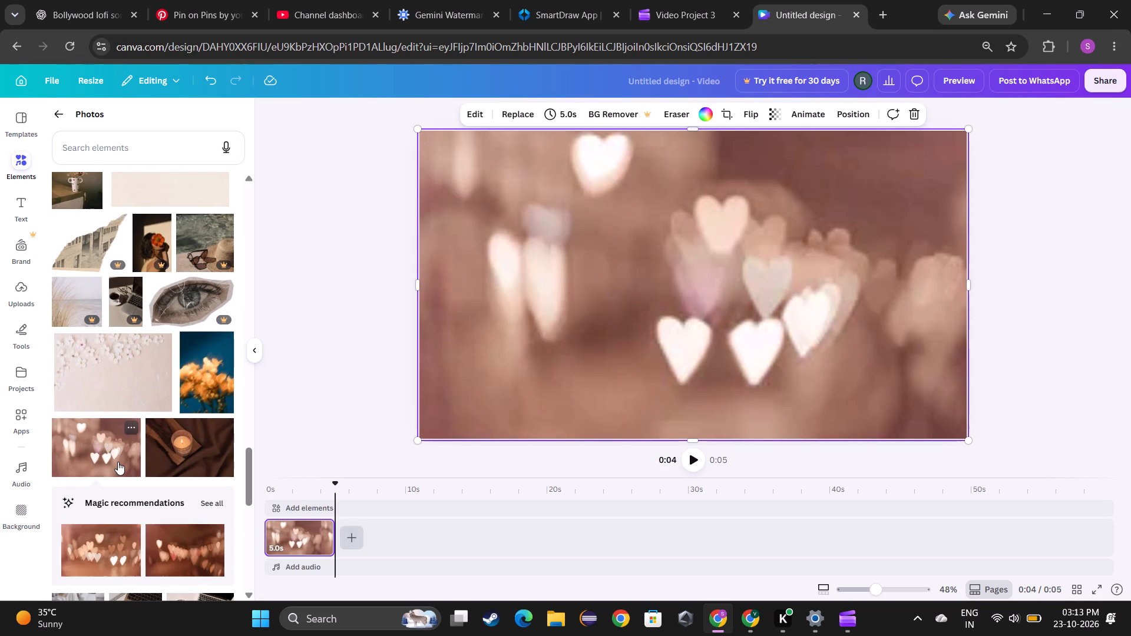
Add the photo of a white cloud against a teal sky as the second clip.
{"action": "scroll", "coordinate": [117, 461], "scroll_direction": "down", "scroll_amount": 4}
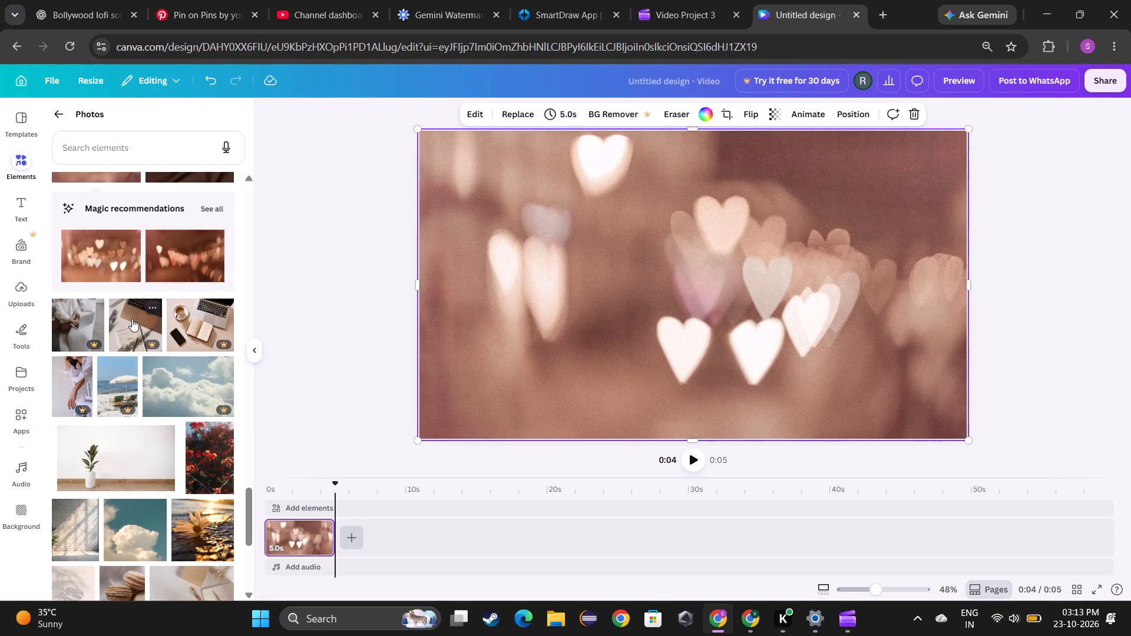
{"action": "scroll", "coordinate": [133, 319], "scroll_direction": "down", "scroll_amount": 4}
{"action": "left_click", "coordinate": [138, 249]}
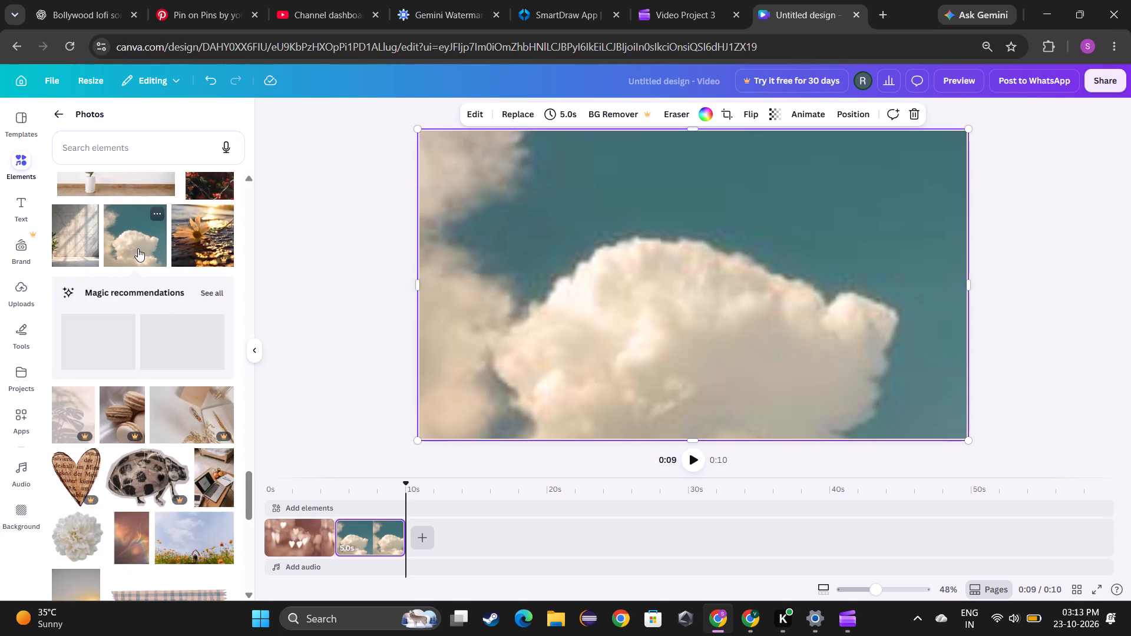
Delete the first clip, the photo of blurred heart-shaped lights, from the timeline, keeping the cloud clip.
{"action": "left_click_drag", "start_coordinate": [745, 251], "coordinate": [837, 253]}
{"action": "left_click", "coordinate": [313, 557]}
{"action": "left_click", "coordinate": [313, 546]}
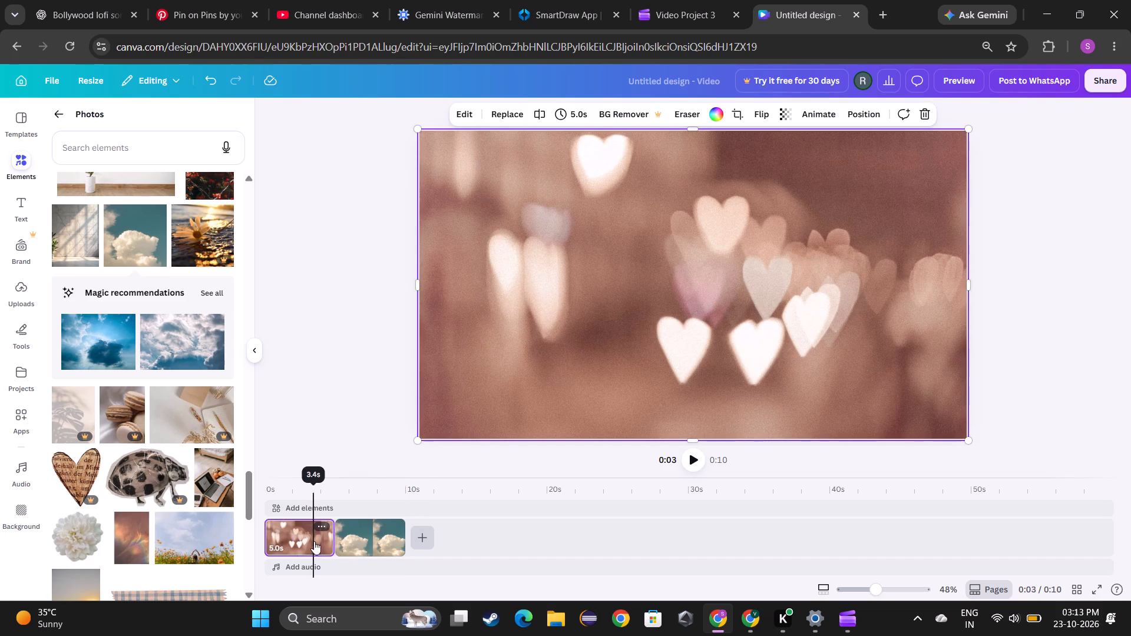
{"action": "key", "text": "Delete"}
{"action": "left_click", "coordinate": [669, 264]}
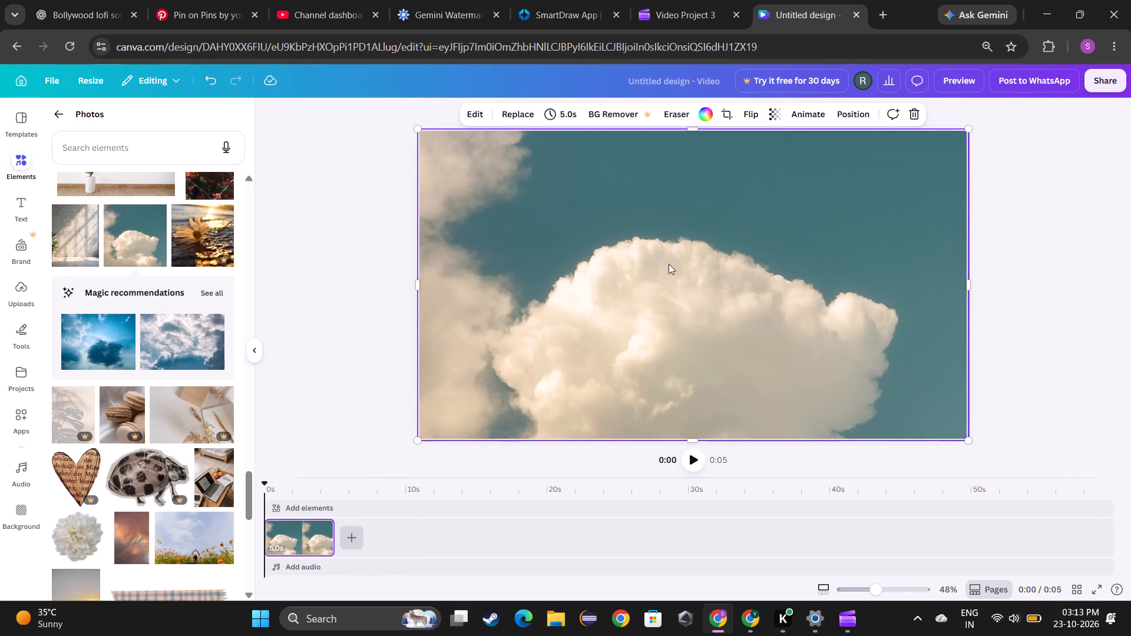
Search the photo library for "birds".
{"action": "scroll", "coordinate": [52, 365], "scroll_direction": "up", "scroll_amount": 14}
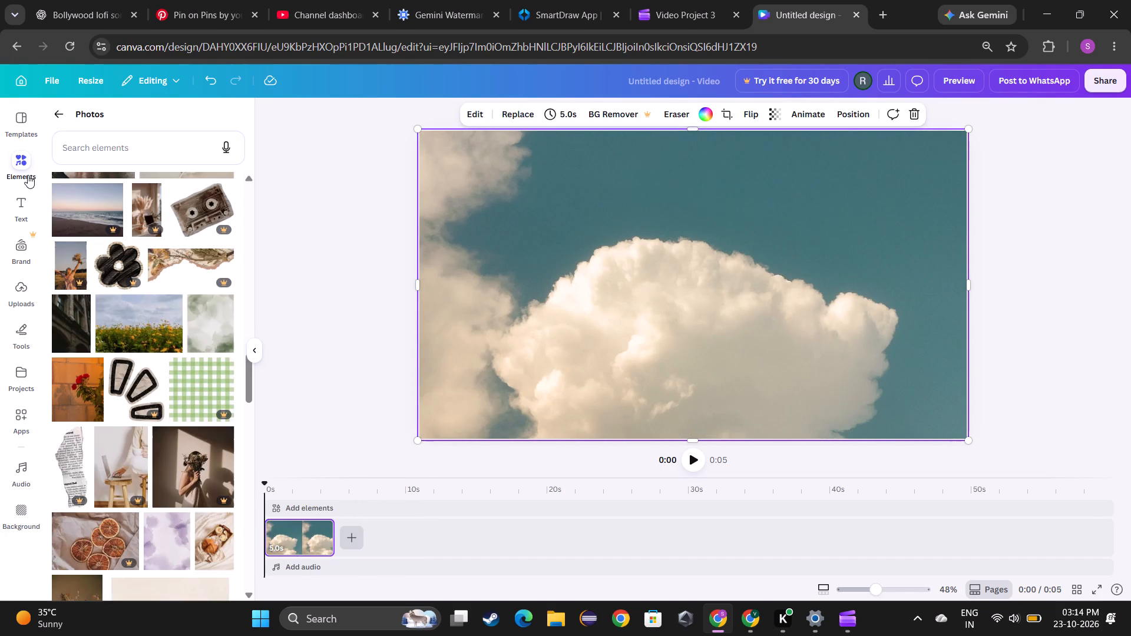
{"action": "scroll", "coordinate": [122, 300], "scroll_direction": "down", "scroll_amount": 20}
{"action": "scroll", "coordinate": [122, 300], "scroll_direction": "down", "scroll_amount": 3}
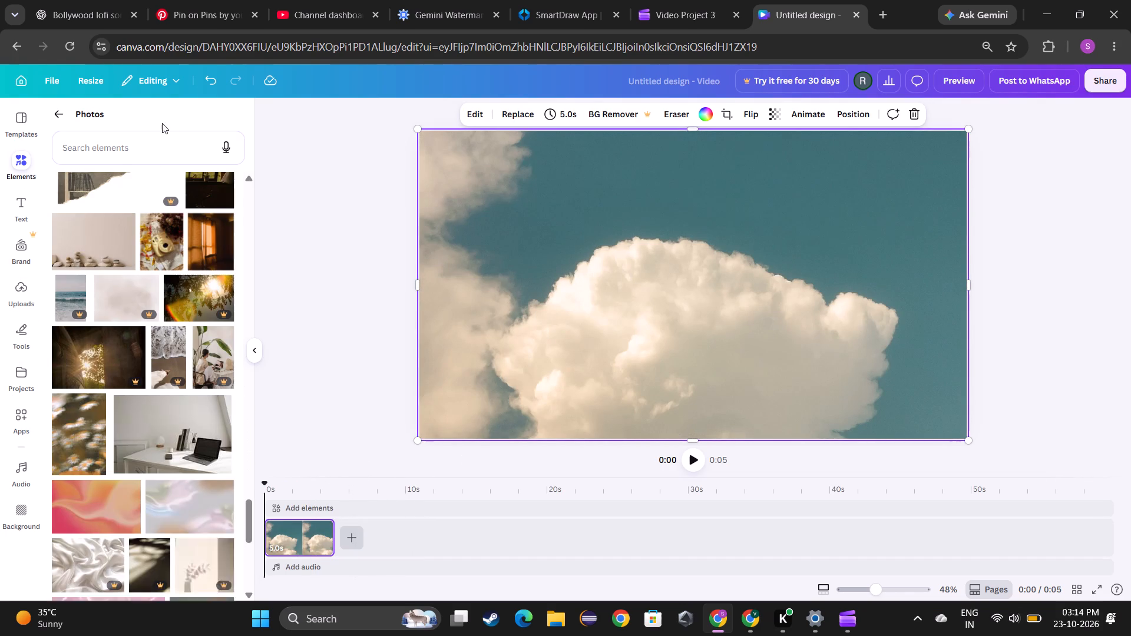
{"action": "left_click", "coordinate": [140, 146]}
{"action": "type", "text": "birds"}
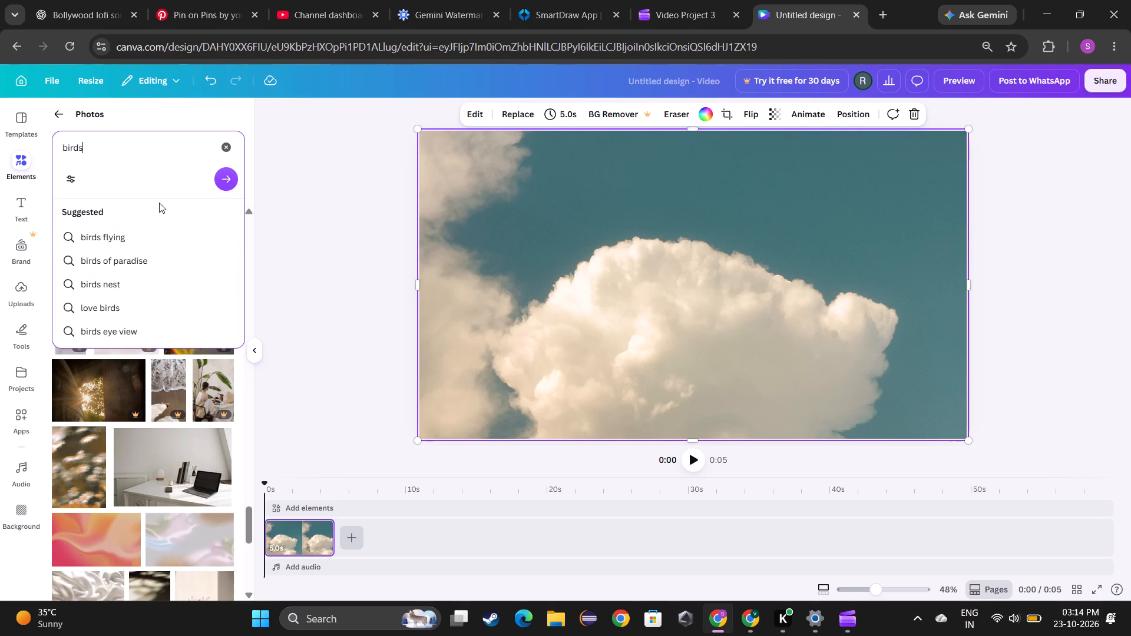
{"action": "key", "text": "Return"}
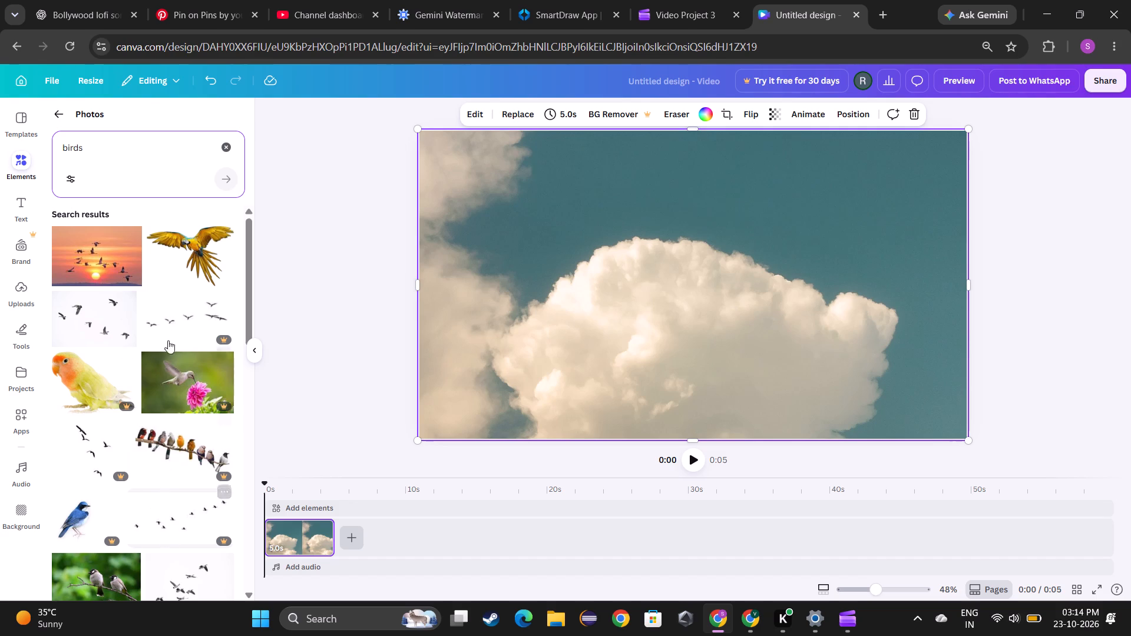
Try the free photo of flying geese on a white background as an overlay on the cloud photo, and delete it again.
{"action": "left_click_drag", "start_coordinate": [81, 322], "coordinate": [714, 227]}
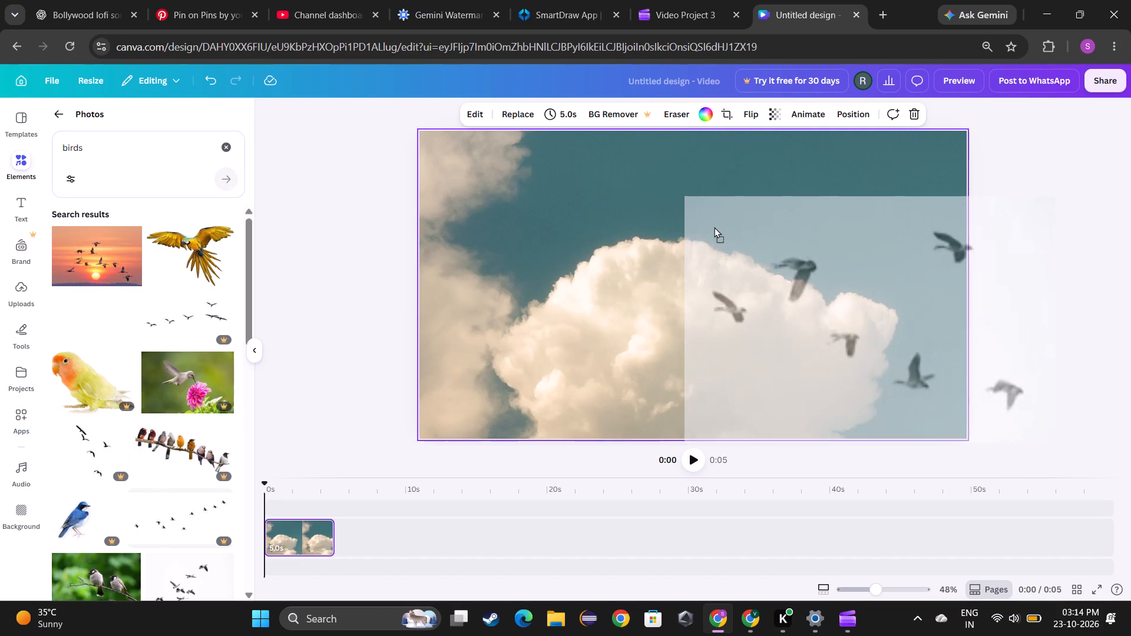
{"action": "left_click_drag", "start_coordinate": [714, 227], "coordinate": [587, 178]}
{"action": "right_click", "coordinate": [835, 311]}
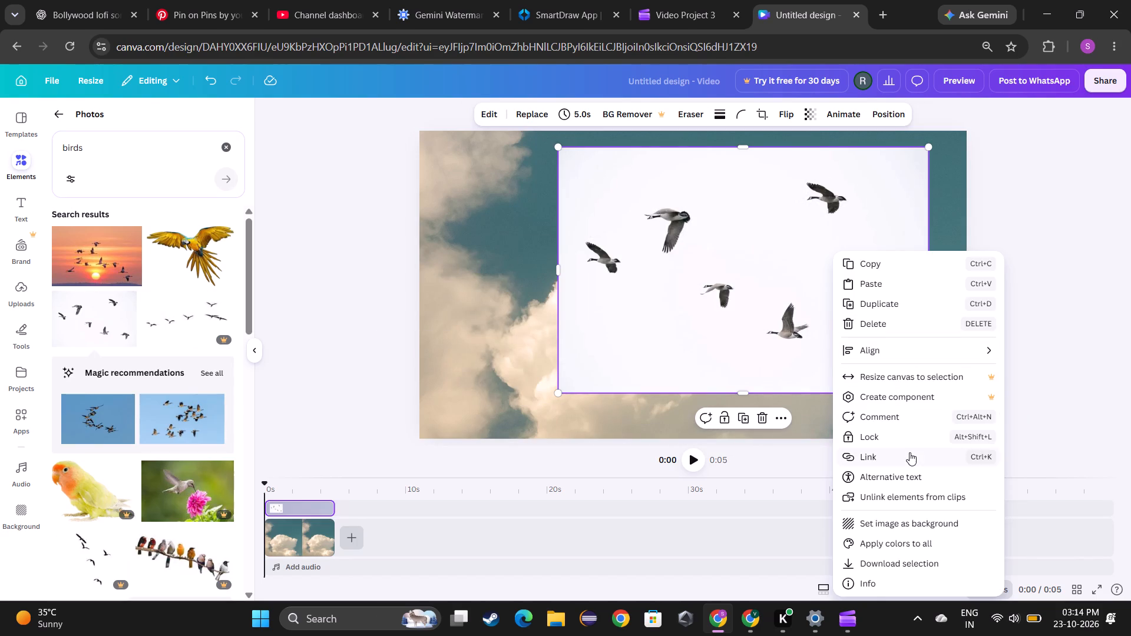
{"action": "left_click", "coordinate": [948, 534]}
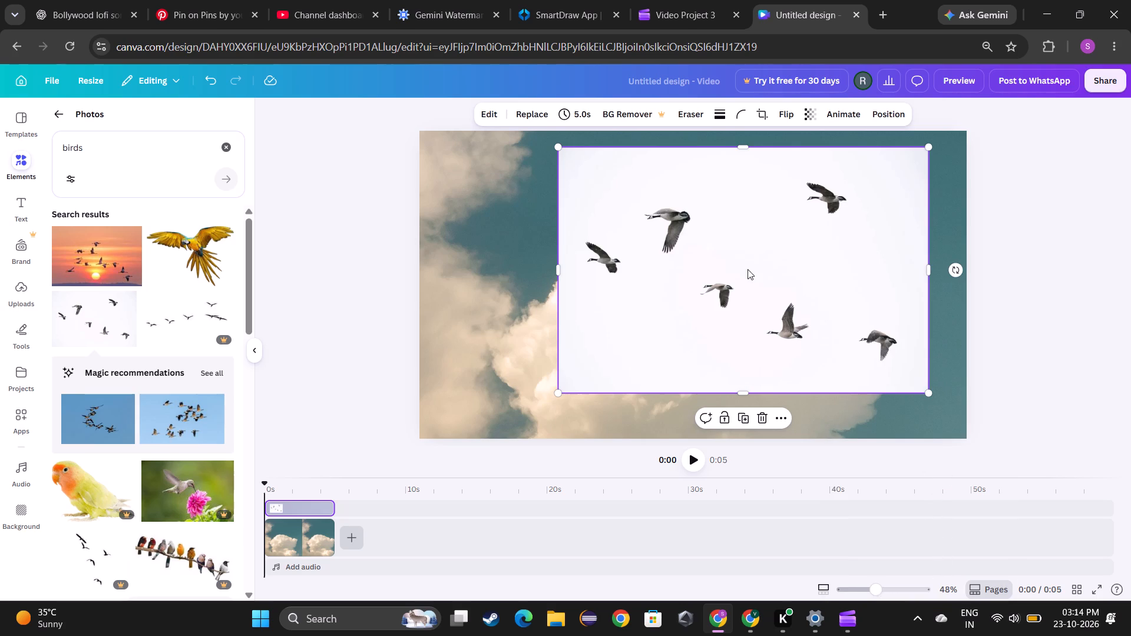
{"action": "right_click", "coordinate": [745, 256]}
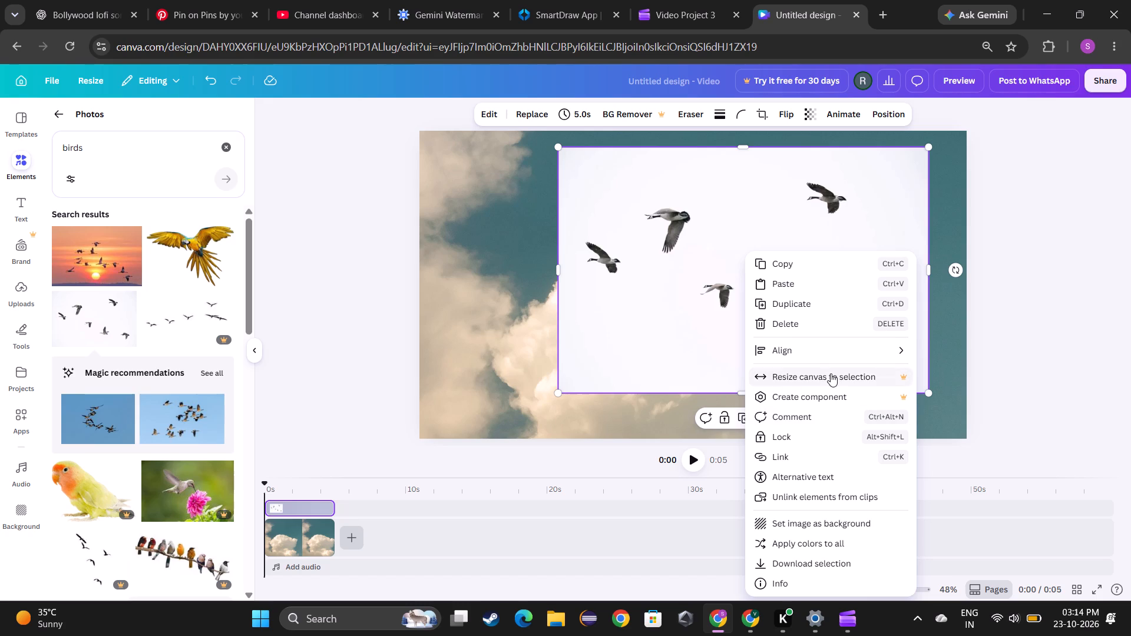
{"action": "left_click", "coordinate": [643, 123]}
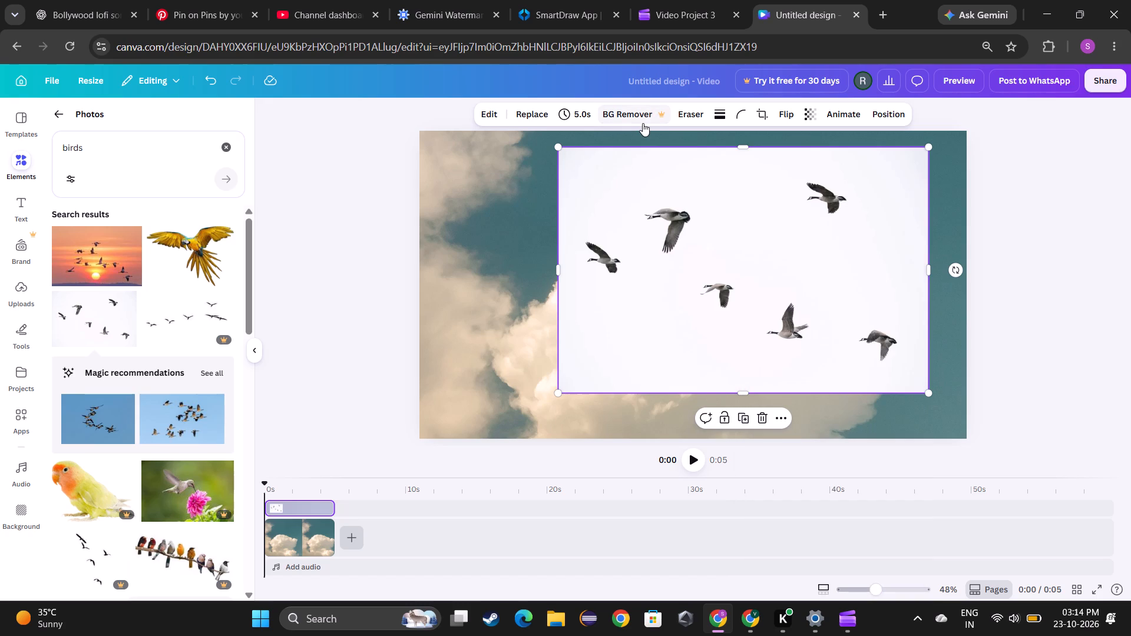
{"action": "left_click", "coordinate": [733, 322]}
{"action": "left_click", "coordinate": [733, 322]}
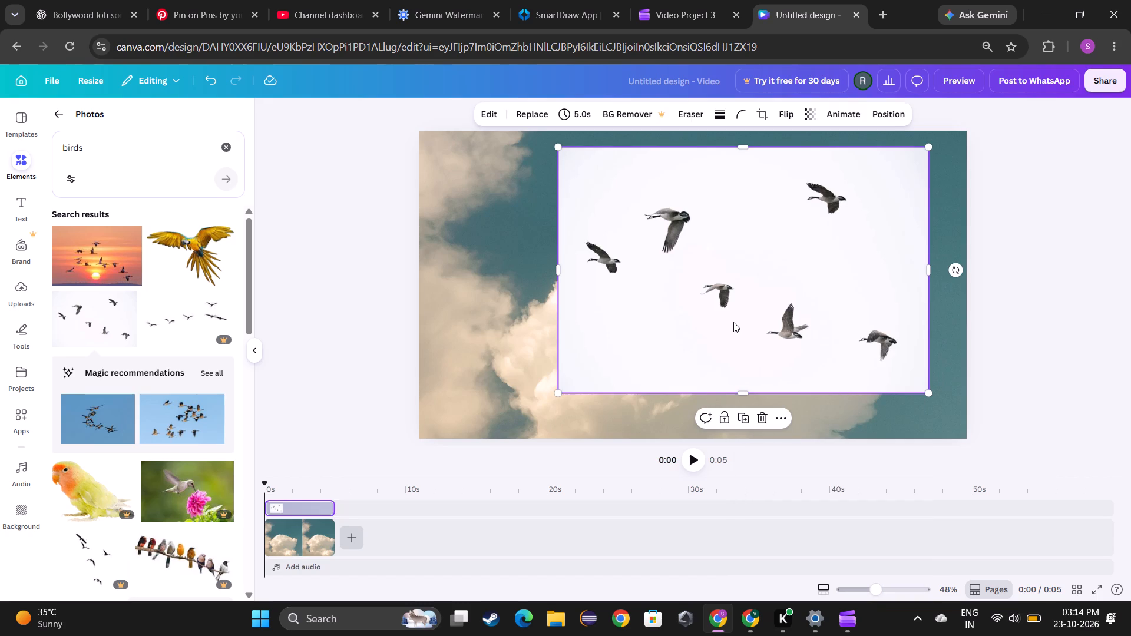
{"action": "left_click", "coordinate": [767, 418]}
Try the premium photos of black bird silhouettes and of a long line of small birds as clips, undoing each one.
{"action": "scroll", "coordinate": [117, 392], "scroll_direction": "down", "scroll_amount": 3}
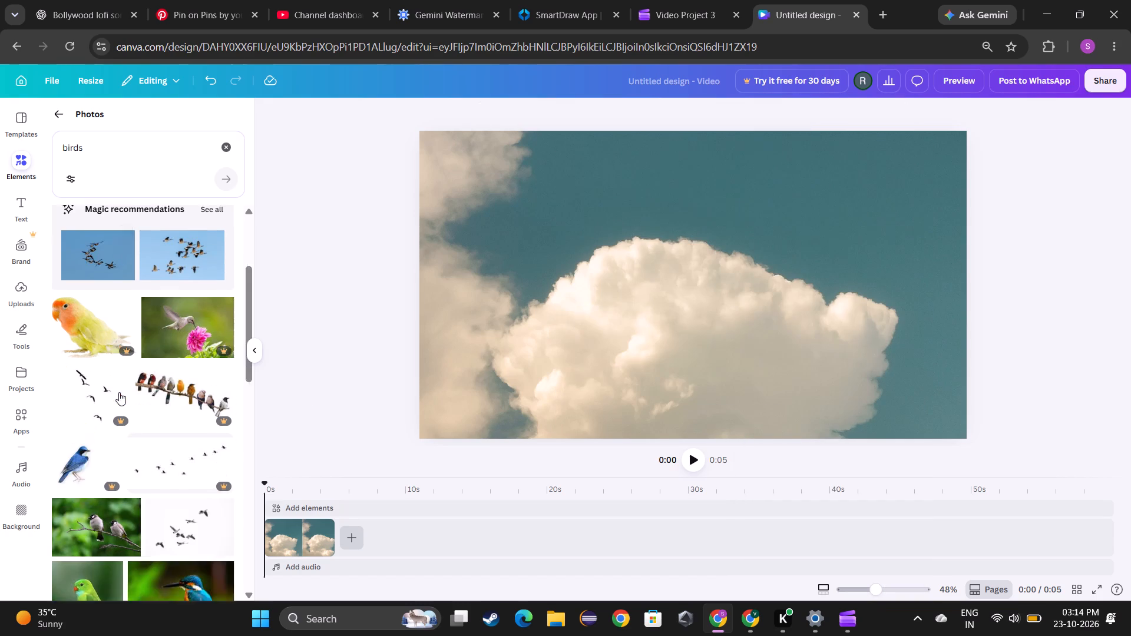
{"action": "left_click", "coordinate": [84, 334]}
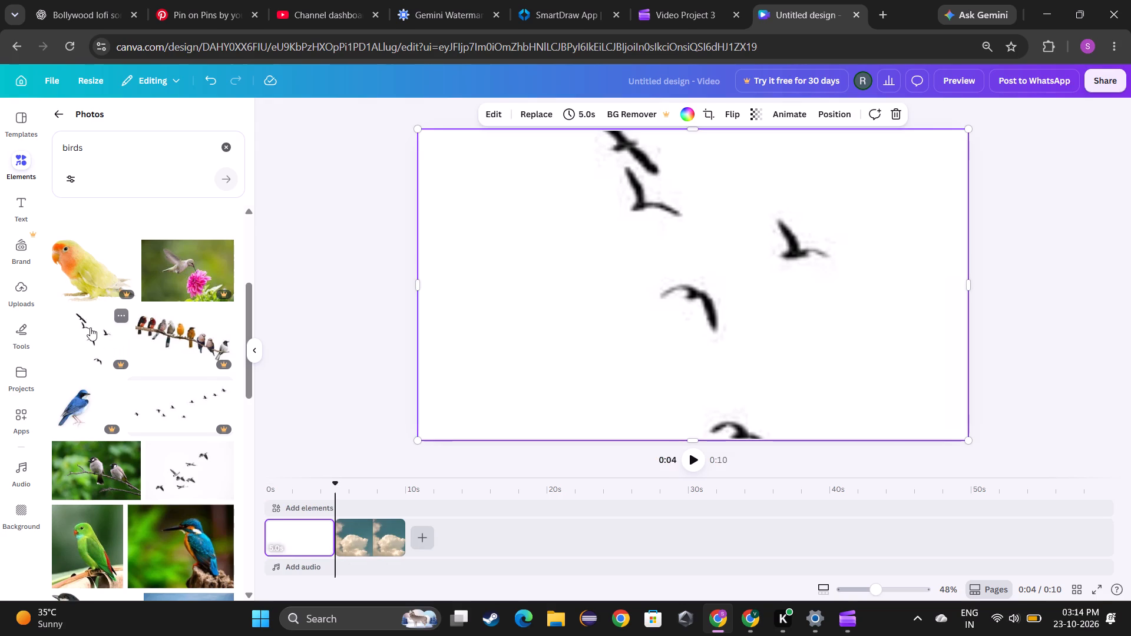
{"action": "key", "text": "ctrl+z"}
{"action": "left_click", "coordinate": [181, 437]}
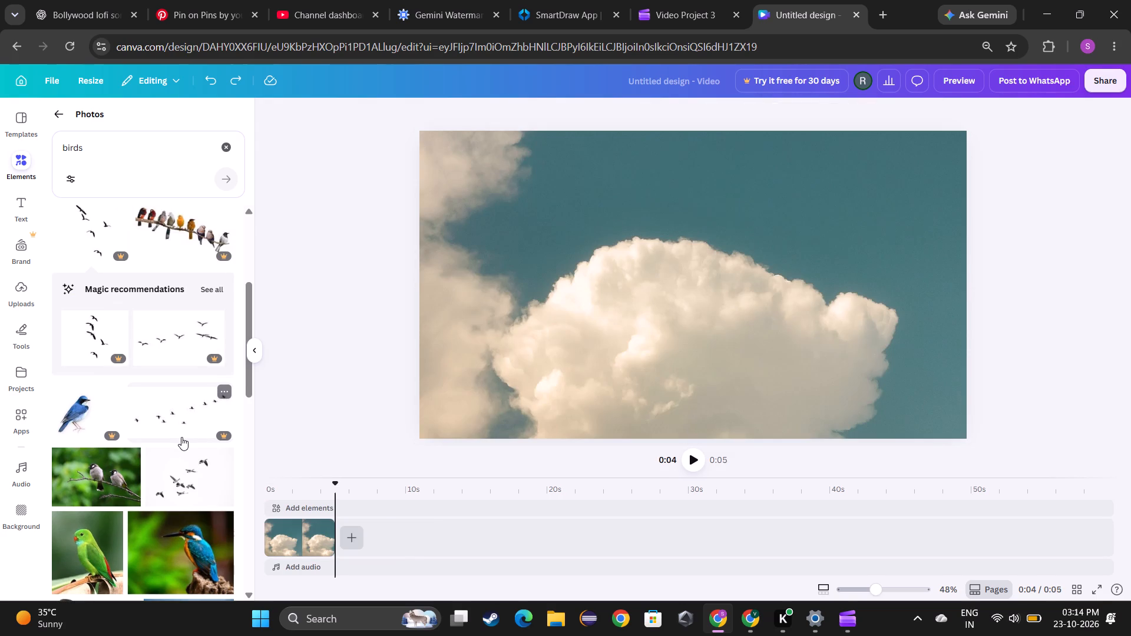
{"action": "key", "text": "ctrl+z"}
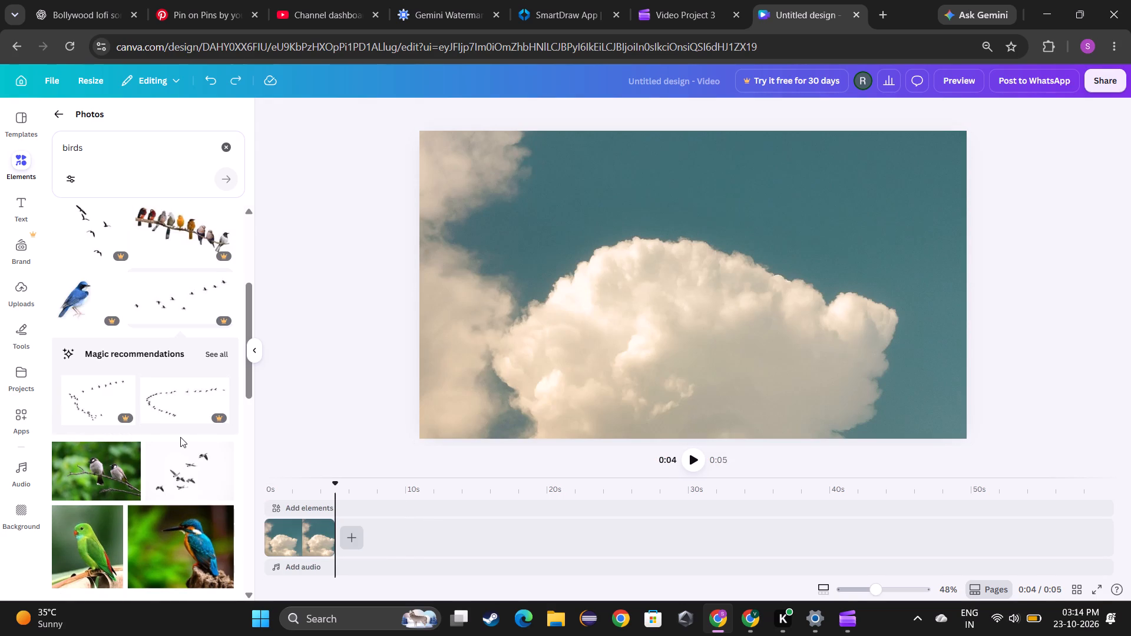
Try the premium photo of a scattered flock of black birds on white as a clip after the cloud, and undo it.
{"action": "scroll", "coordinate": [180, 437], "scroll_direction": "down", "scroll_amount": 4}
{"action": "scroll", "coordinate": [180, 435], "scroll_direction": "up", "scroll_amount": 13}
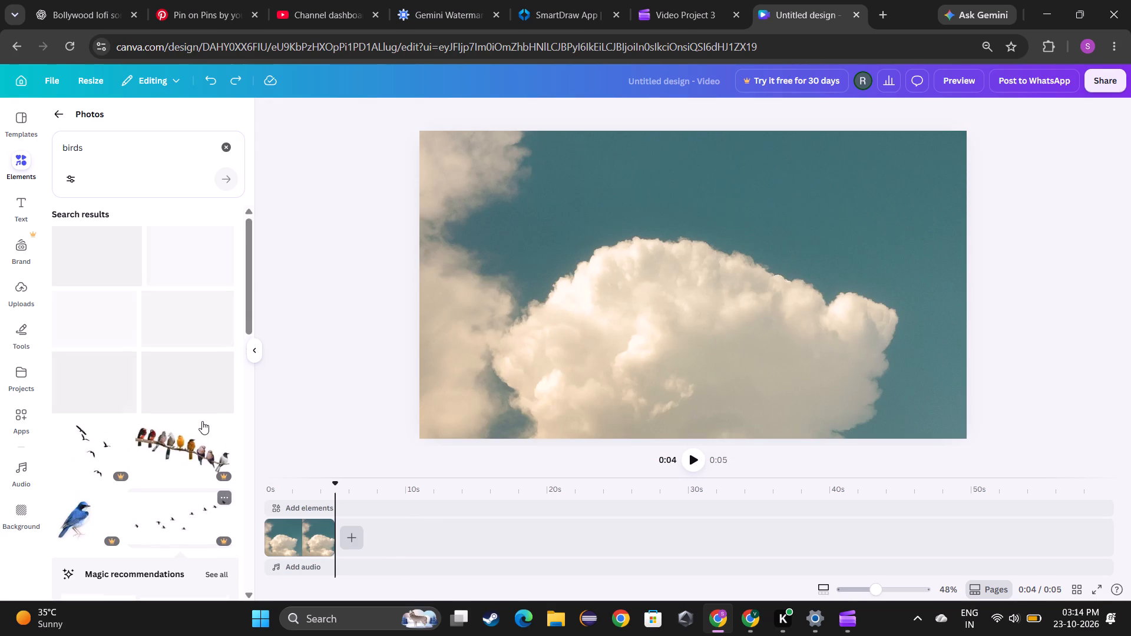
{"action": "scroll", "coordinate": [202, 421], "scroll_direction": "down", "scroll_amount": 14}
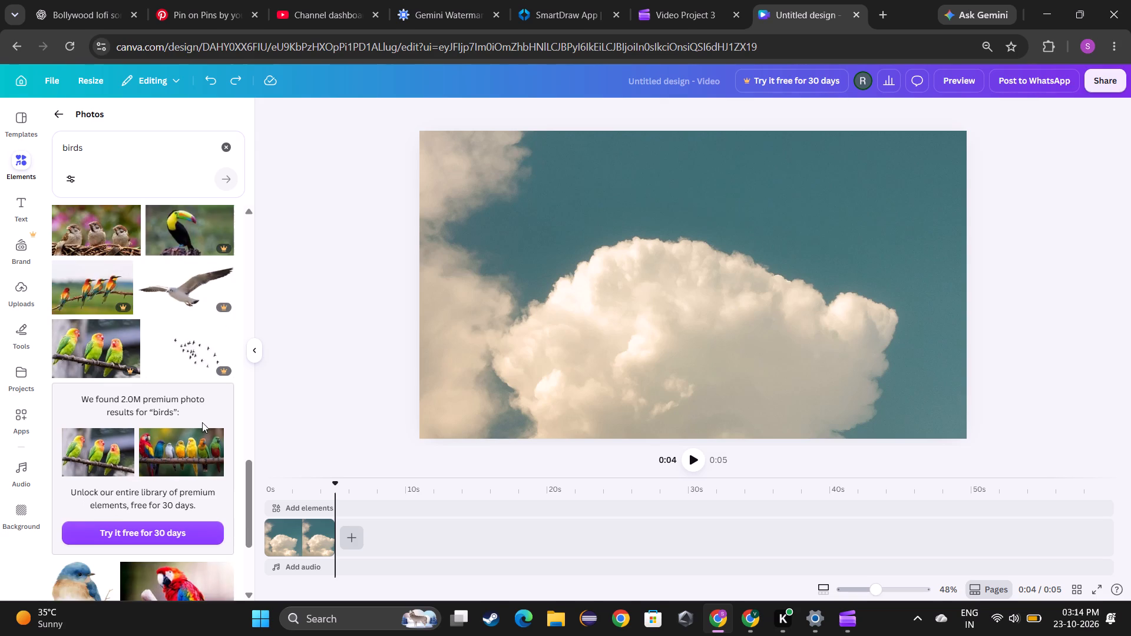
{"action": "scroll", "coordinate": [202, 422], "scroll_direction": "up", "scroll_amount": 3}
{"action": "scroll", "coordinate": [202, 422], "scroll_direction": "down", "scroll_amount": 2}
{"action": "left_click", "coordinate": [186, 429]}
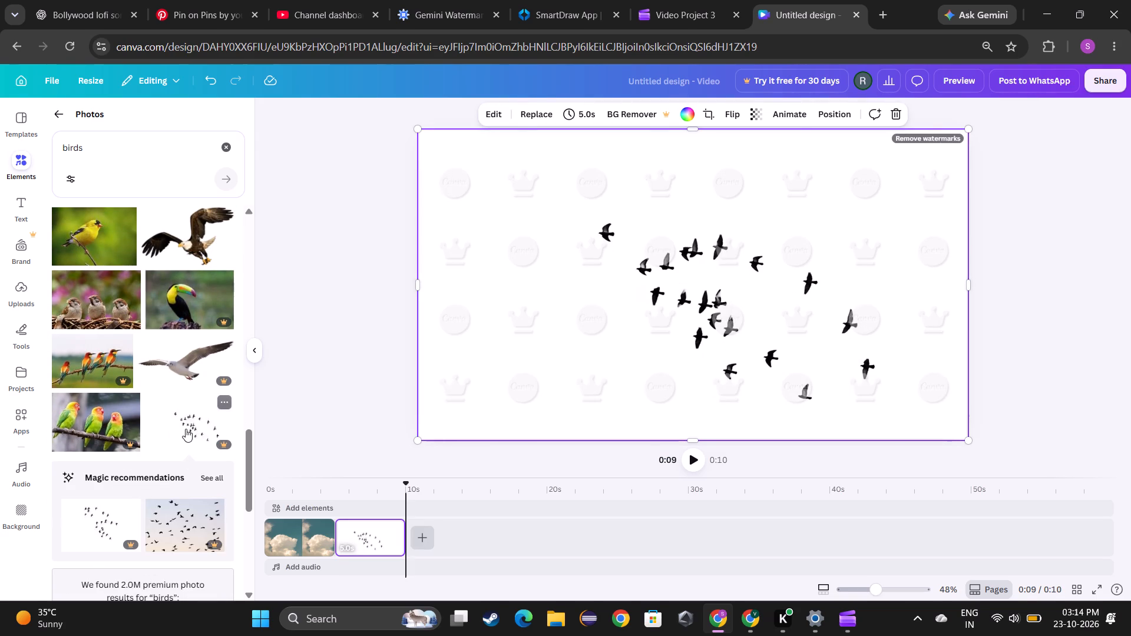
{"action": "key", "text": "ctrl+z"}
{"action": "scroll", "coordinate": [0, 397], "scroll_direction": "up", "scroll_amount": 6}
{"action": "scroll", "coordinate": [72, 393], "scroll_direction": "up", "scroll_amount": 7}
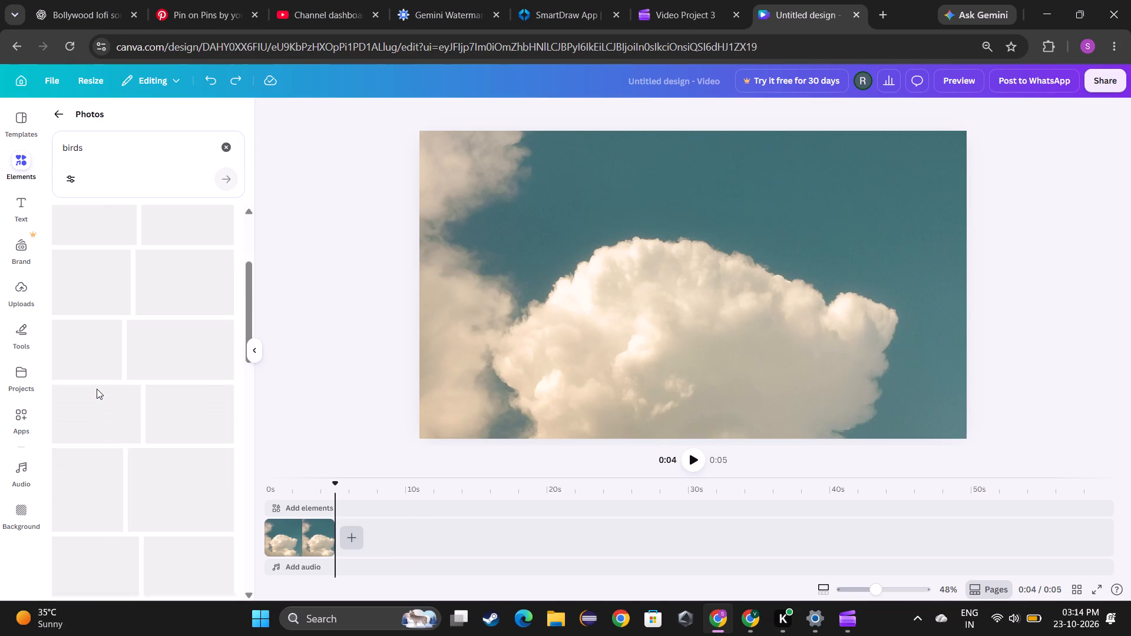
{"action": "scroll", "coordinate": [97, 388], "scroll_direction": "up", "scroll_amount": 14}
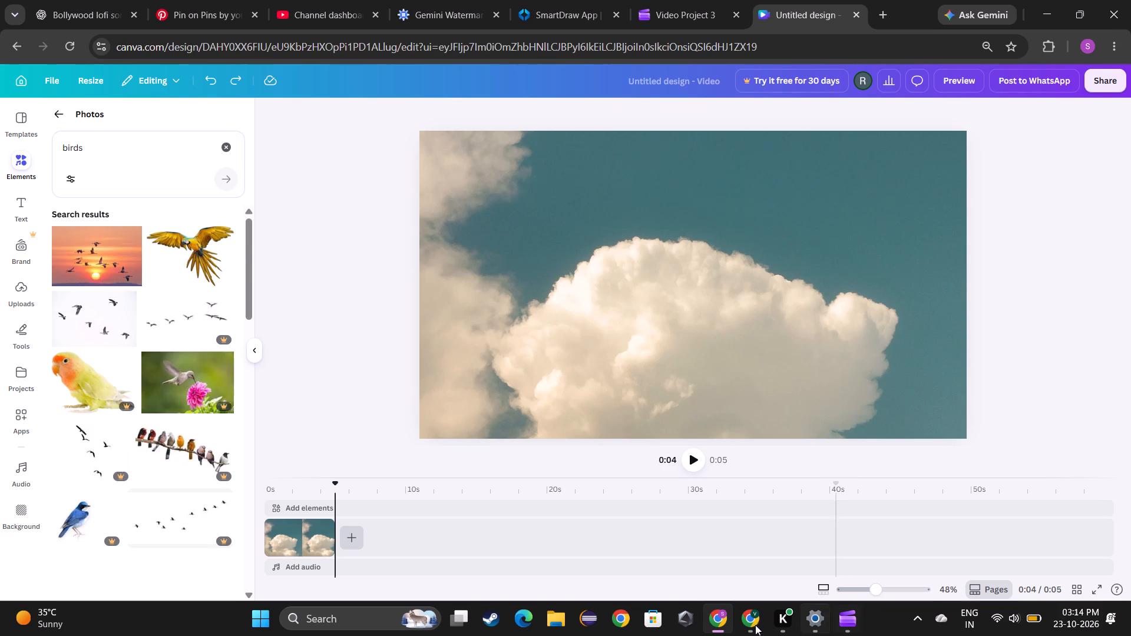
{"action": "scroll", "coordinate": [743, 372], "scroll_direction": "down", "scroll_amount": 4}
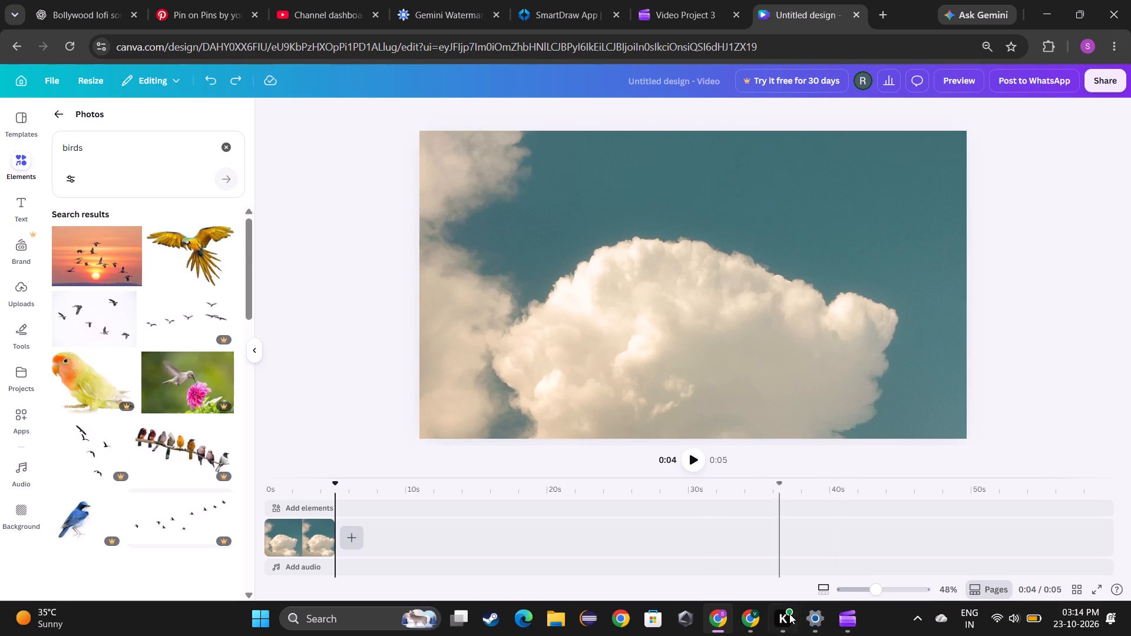
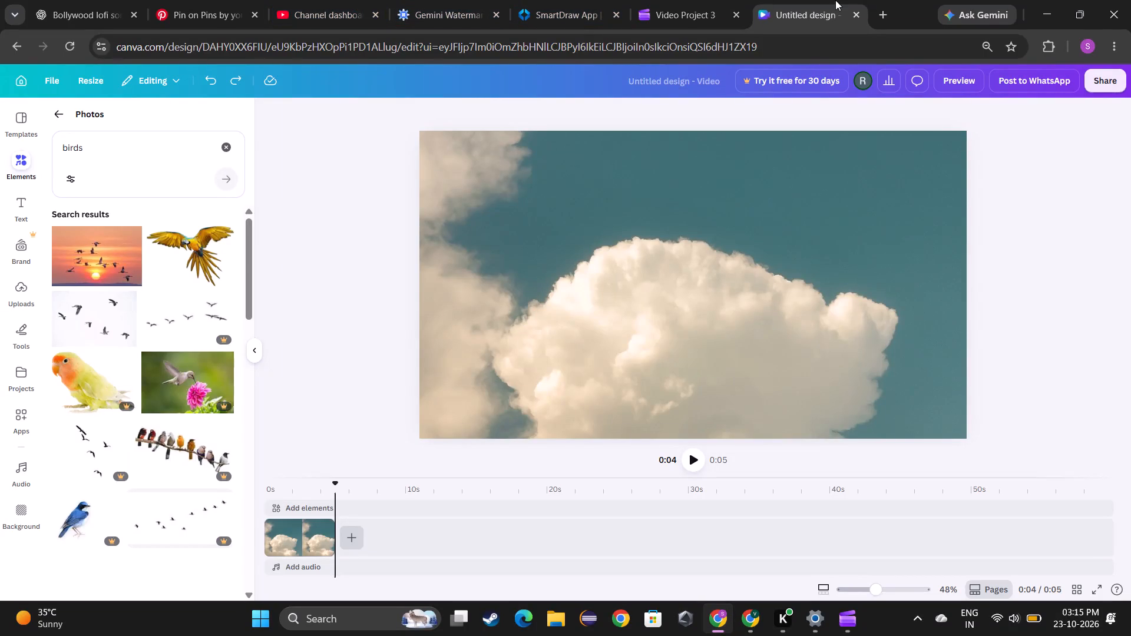
Switch to the Clipchamp export page and check the rendering progress of Video Project 3.
{"action": "left_click", "coordinate": [703, 0]}
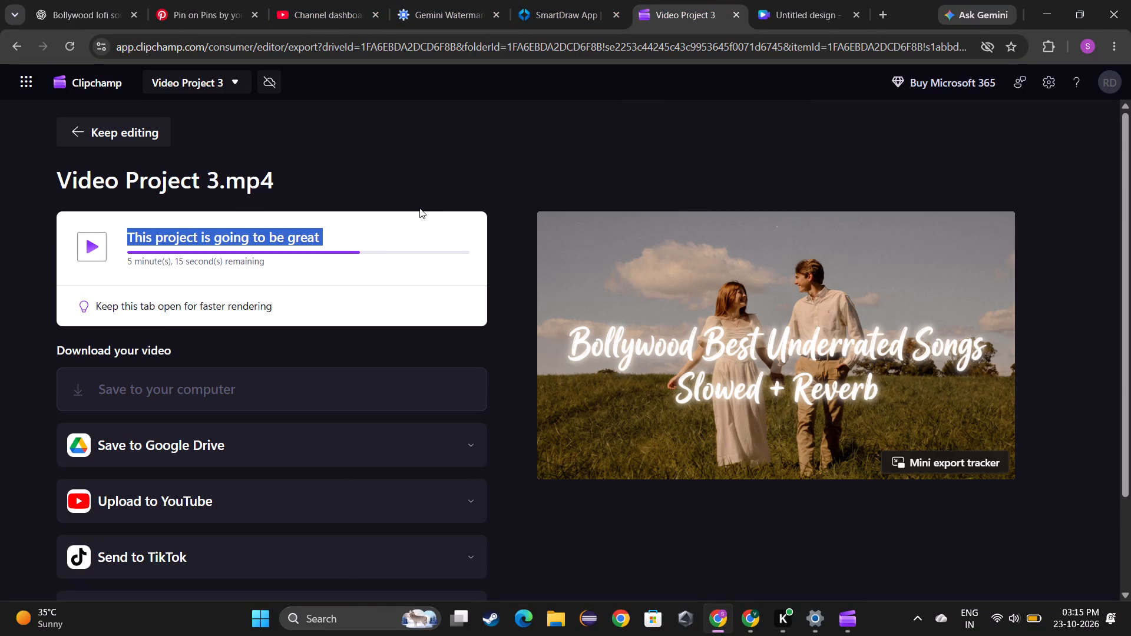
{"action": "left_click", "coordinate": [230, 243]}
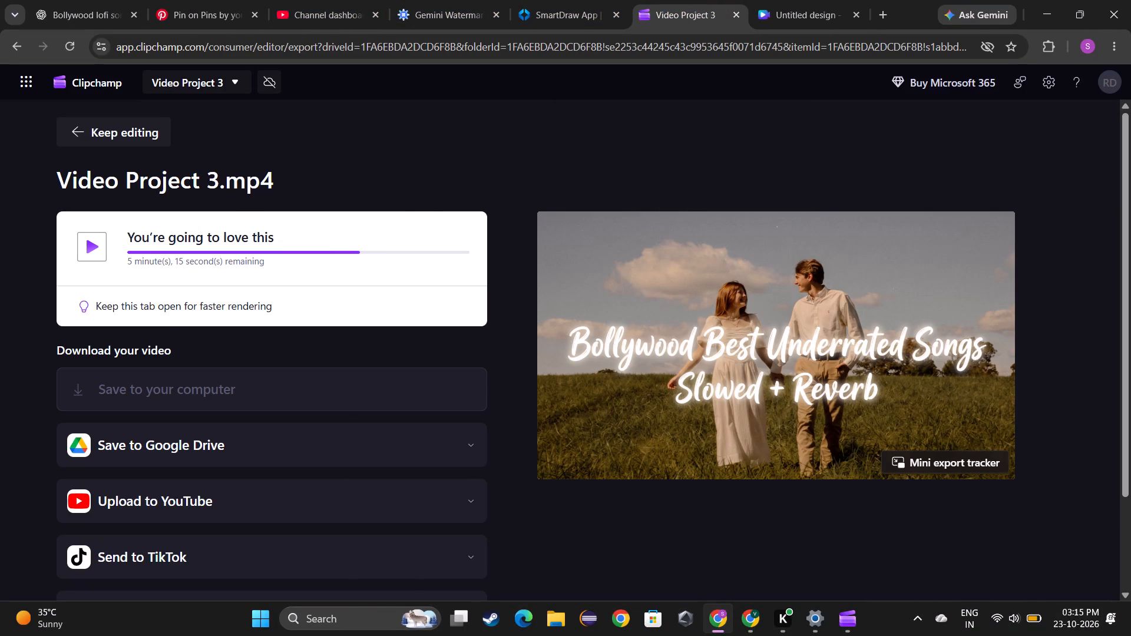
{"action": "left_click_drag", "start_coordinate": [131, 232], "coordinate": [353, 316]}
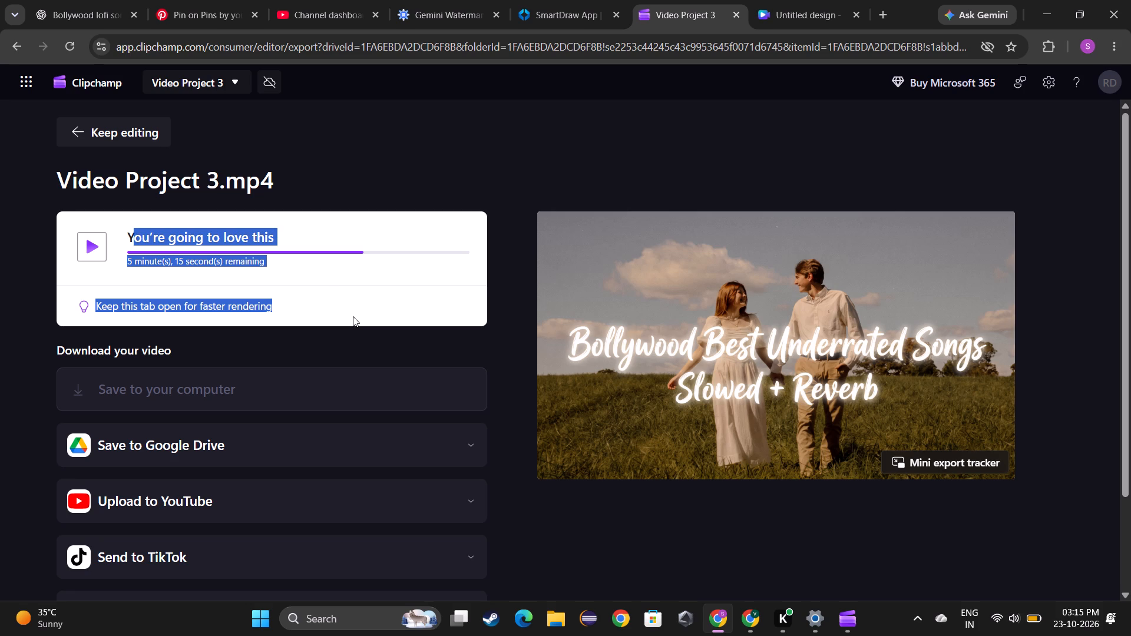
{"action": "left_click", "coordinate": [312, 281]}
{"action": "left_click_drag", "start_coordinate": [114, 232], "coordinate": [292, 301]}
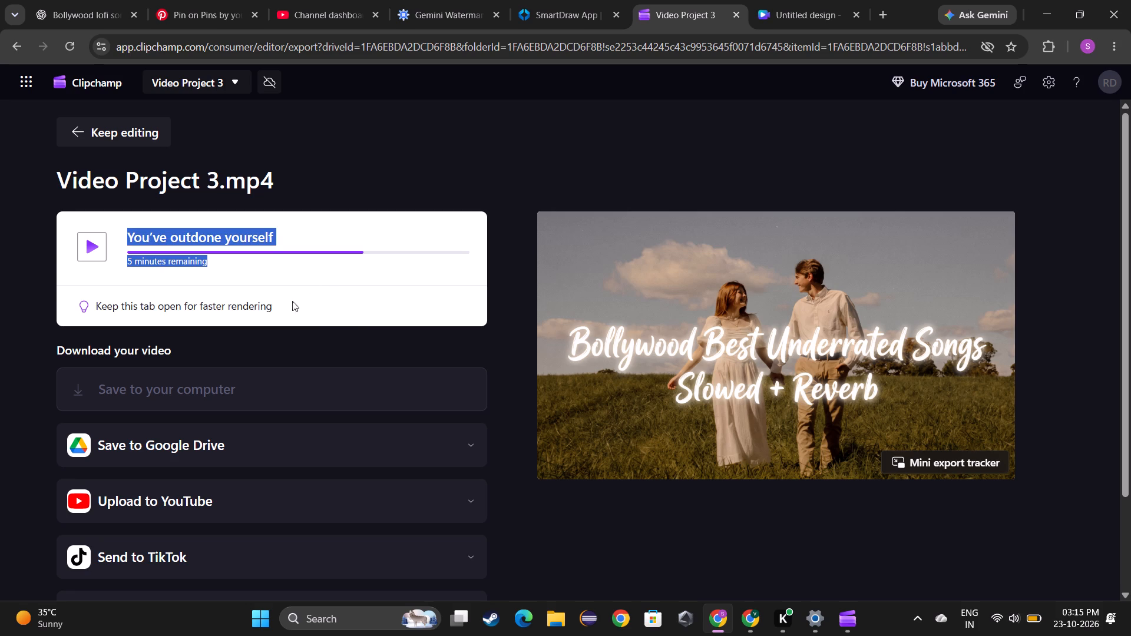
{"action": "left_click_drag", "start_coordinate": [292, 301], "coordinate": [346, 330]}
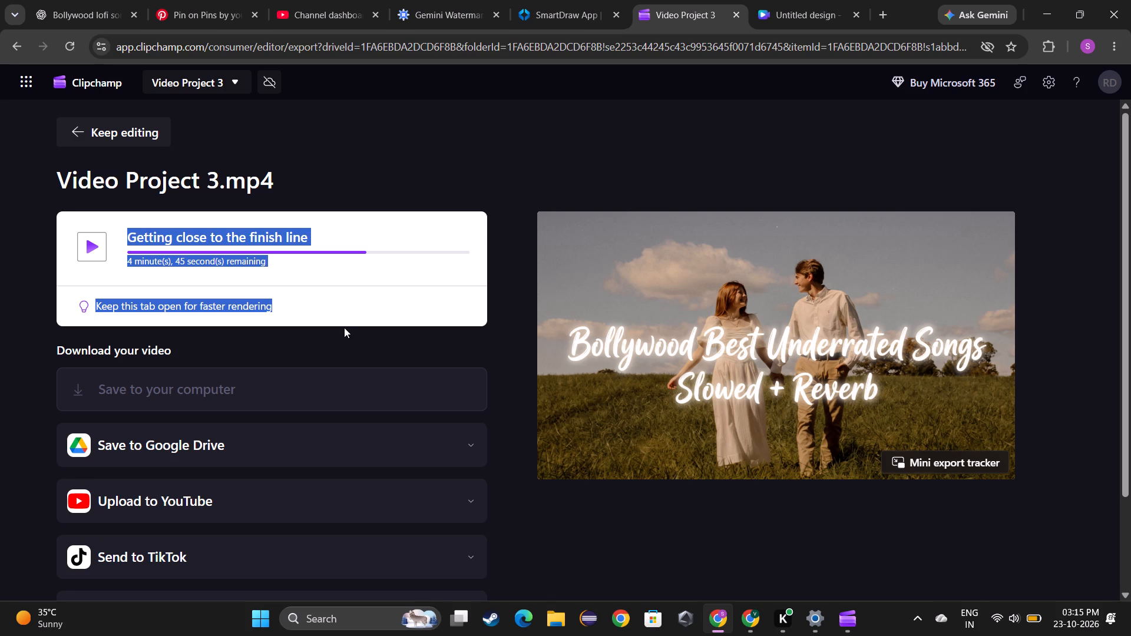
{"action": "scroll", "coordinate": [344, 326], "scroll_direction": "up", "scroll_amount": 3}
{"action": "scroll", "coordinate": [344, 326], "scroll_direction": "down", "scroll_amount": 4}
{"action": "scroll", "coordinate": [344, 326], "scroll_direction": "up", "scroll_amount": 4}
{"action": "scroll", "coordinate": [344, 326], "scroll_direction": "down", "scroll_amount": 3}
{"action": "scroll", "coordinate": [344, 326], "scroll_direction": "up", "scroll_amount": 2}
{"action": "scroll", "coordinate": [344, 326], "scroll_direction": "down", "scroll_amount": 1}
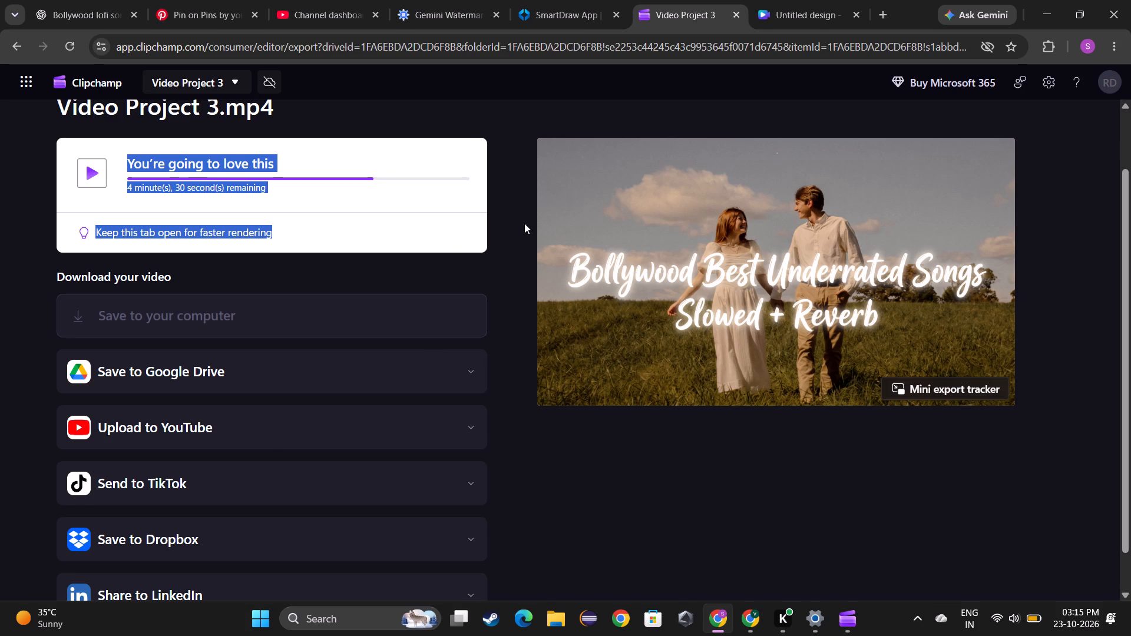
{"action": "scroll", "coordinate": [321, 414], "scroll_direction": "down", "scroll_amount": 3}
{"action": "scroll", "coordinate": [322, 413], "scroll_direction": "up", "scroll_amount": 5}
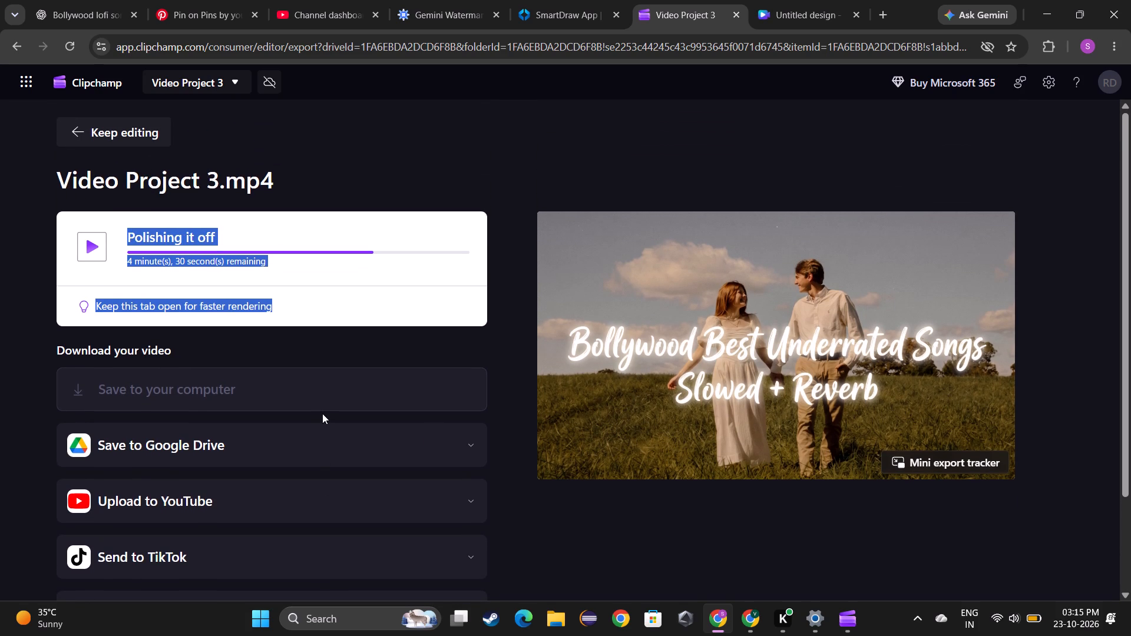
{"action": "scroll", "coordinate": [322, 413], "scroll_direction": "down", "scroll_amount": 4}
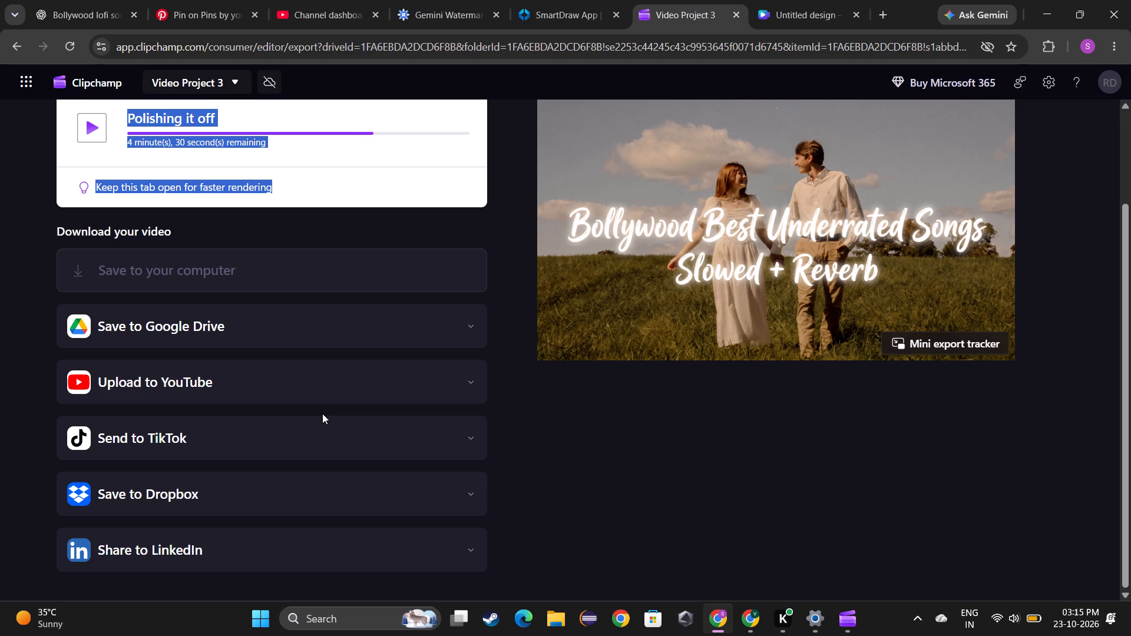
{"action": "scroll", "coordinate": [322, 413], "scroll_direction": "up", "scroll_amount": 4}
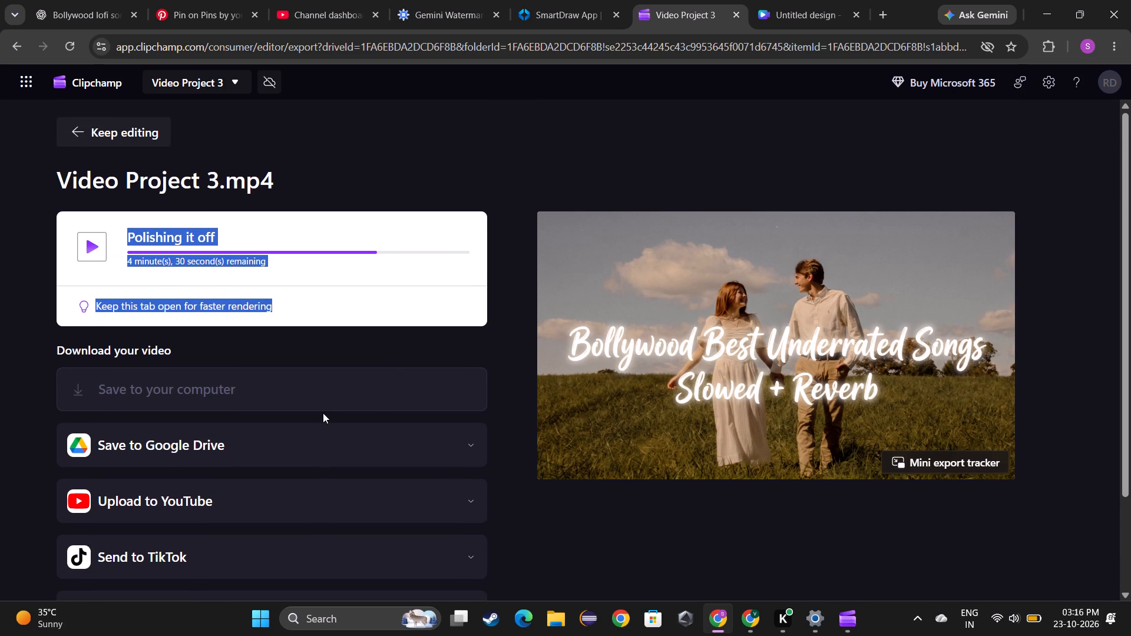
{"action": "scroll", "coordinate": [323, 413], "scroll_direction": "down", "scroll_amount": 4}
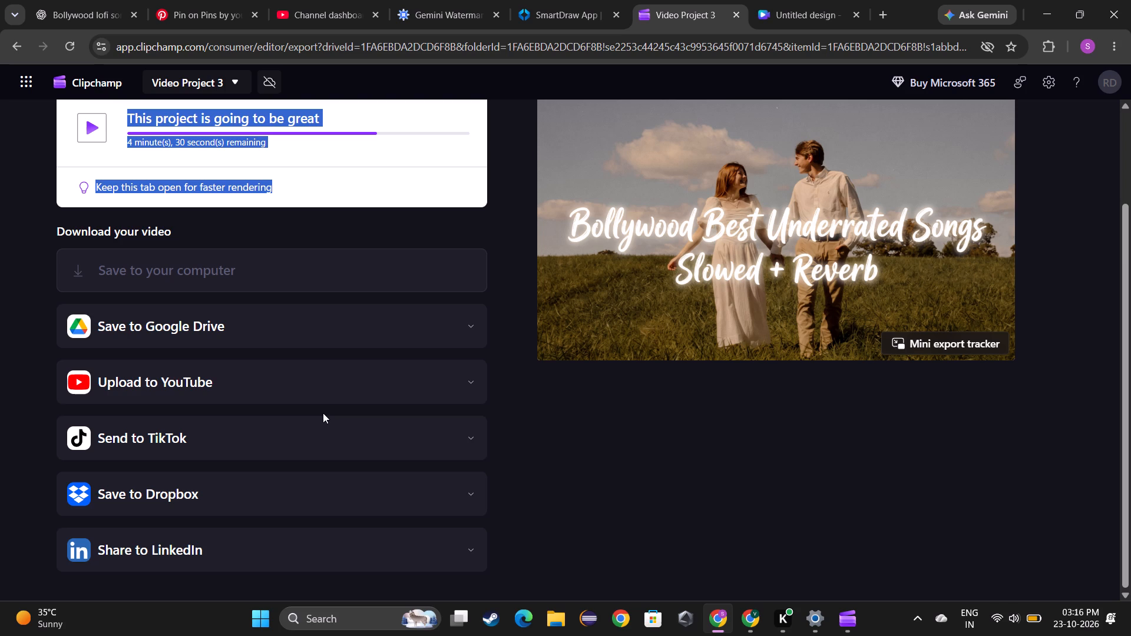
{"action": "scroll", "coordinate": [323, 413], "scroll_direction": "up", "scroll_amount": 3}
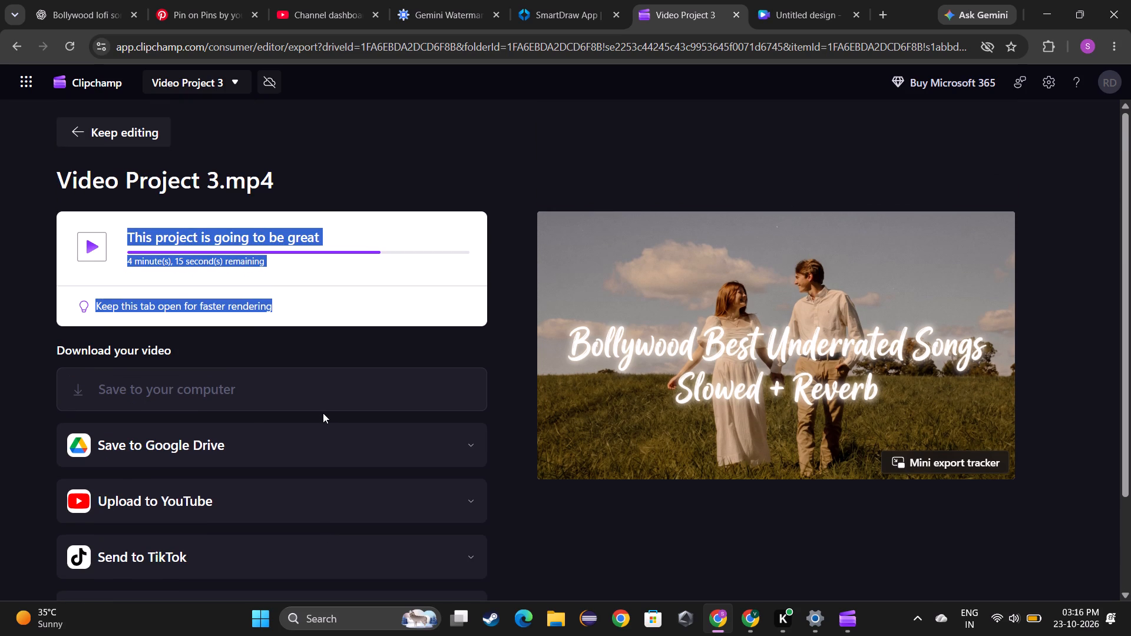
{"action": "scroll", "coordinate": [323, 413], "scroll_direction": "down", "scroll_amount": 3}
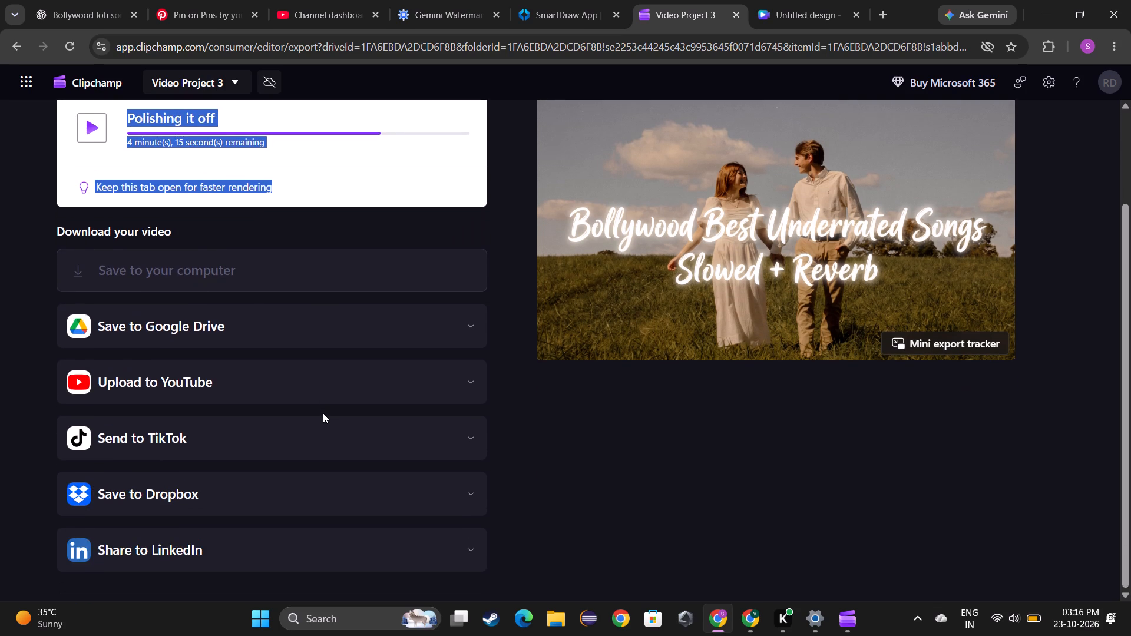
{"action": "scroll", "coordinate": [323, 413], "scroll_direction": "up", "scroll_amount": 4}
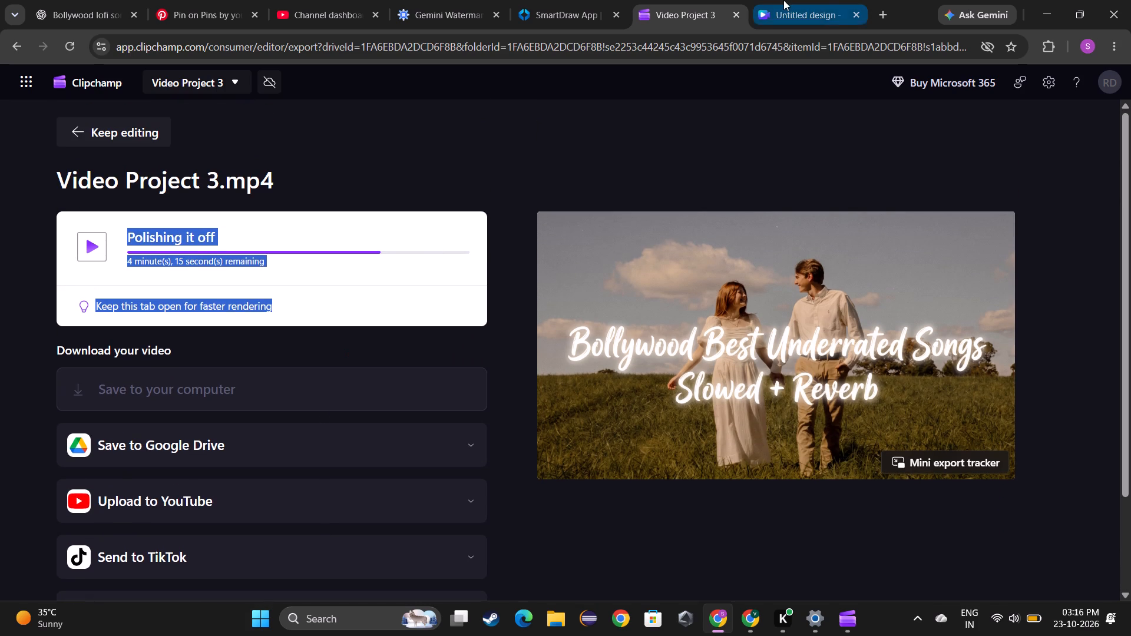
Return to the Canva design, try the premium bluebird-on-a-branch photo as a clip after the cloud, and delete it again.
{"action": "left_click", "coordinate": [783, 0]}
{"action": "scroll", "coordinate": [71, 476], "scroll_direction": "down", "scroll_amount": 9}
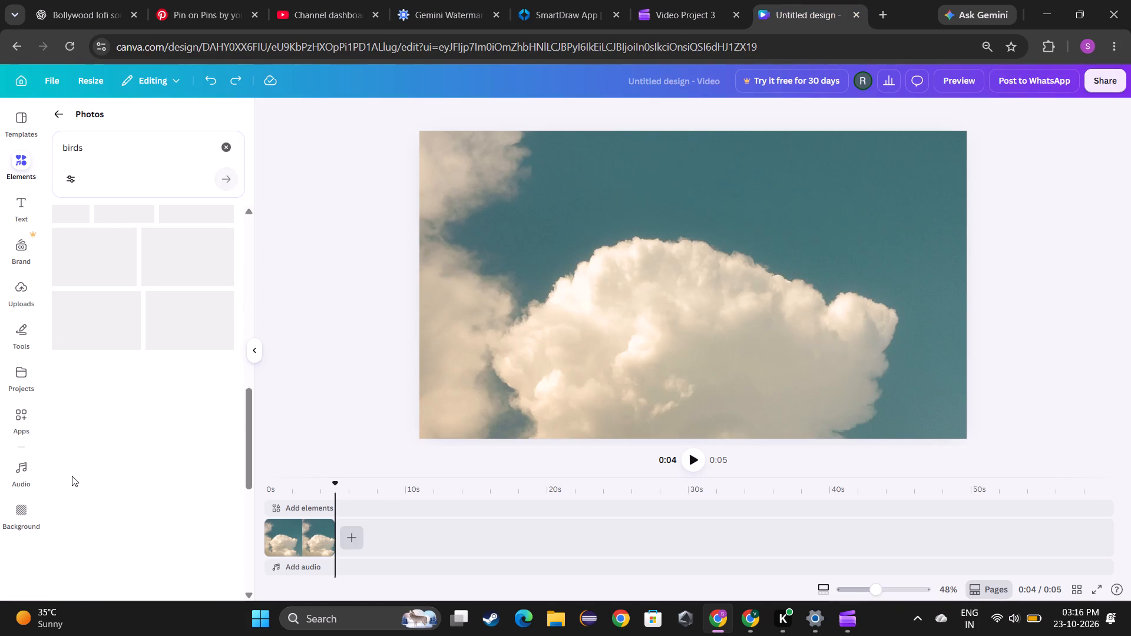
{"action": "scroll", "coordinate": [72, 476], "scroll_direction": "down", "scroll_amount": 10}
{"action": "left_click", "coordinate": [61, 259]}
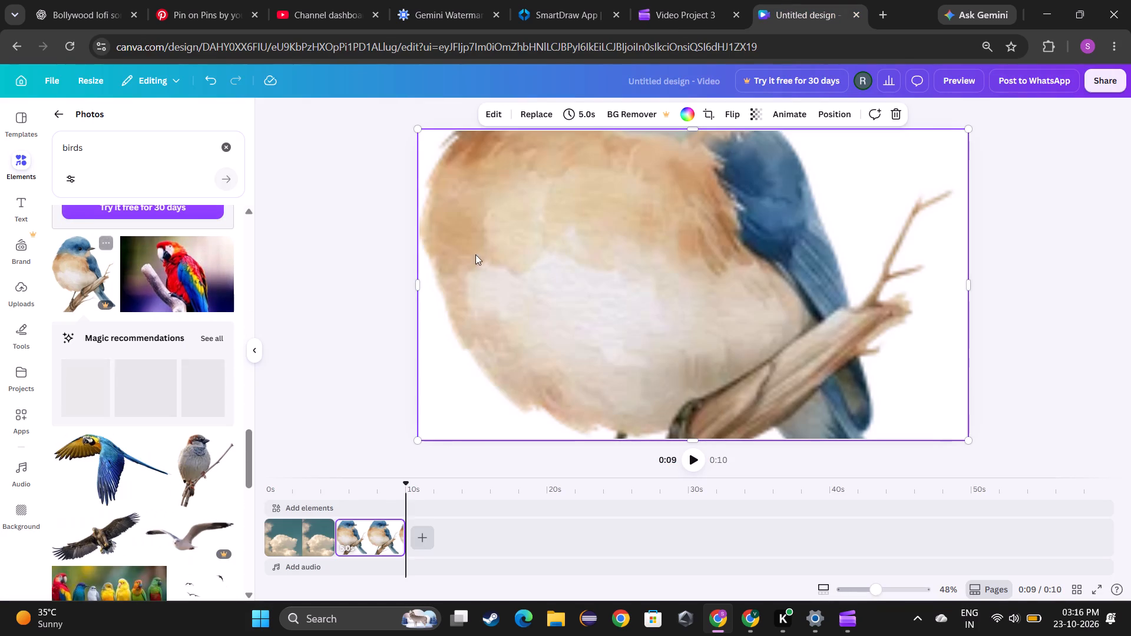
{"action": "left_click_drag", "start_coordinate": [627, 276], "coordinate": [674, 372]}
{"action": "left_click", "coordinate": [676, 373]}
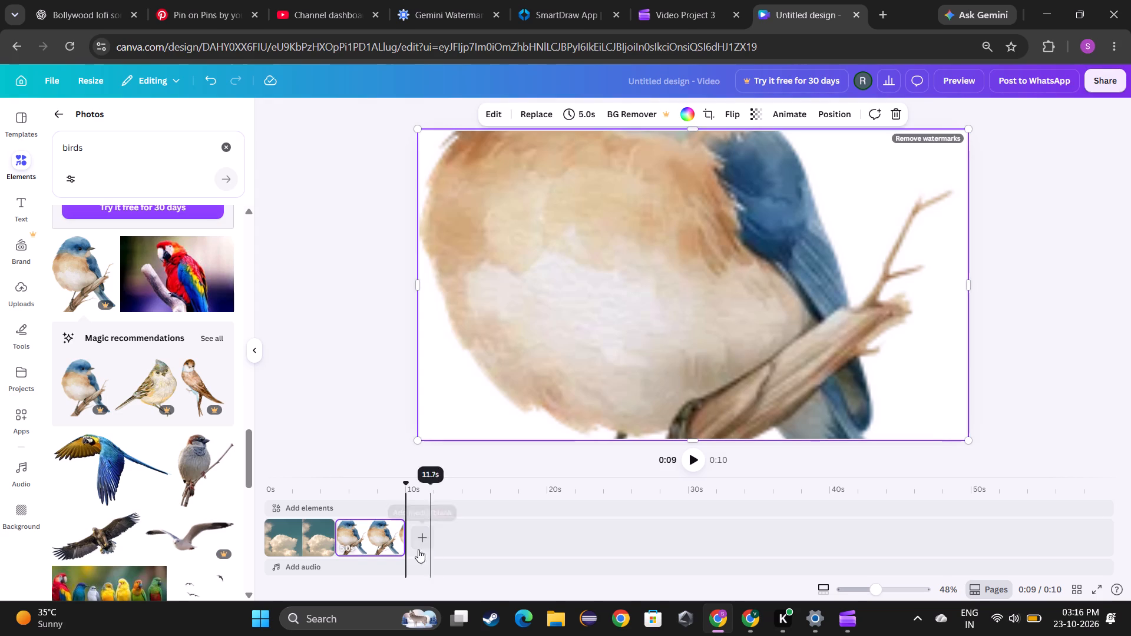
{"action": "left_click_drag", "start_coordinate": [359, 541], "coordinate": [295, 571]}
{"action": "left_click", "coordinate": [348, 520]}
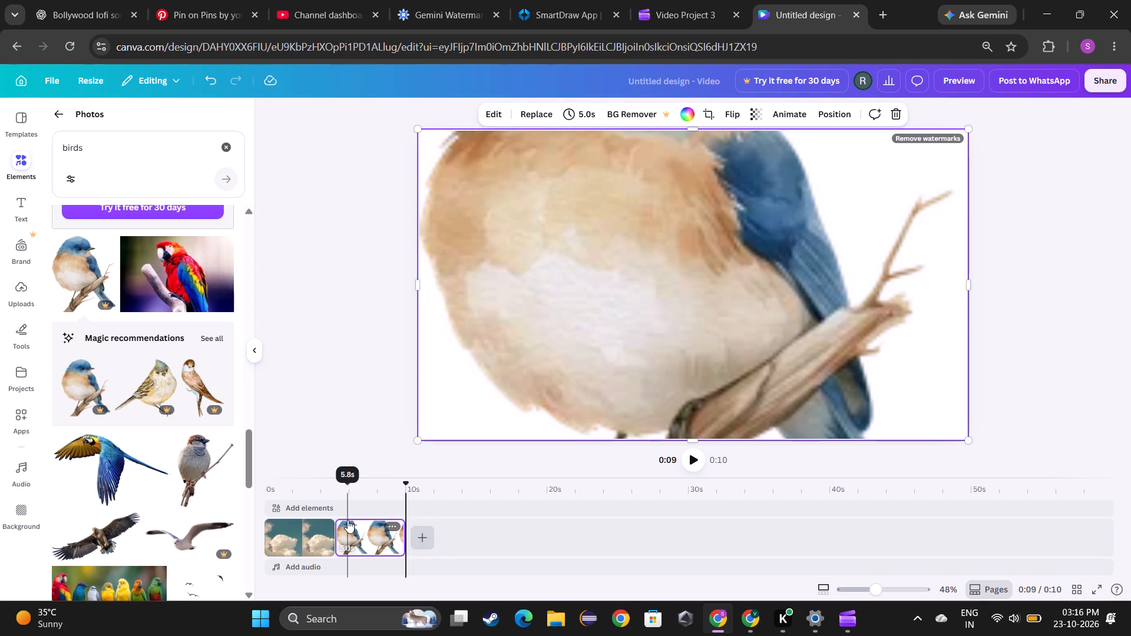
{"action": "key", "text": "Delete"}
Look through more of the bird photo results for a suitable flock, and clear the search.
{"action": "scroll", "coordinate": [232, 434], "scroll_direction": "down", "scroll_amount": 7}
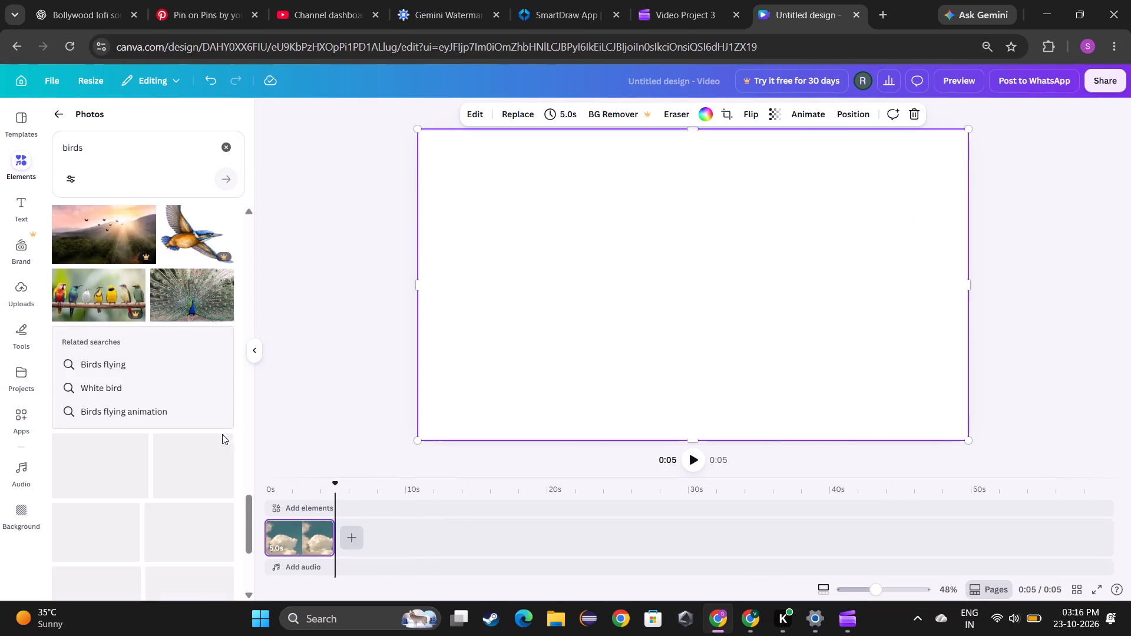
{"action": "scroll", "coordinate": [222, 434], "scroll_direction": "down", "scroll_amount": 10}
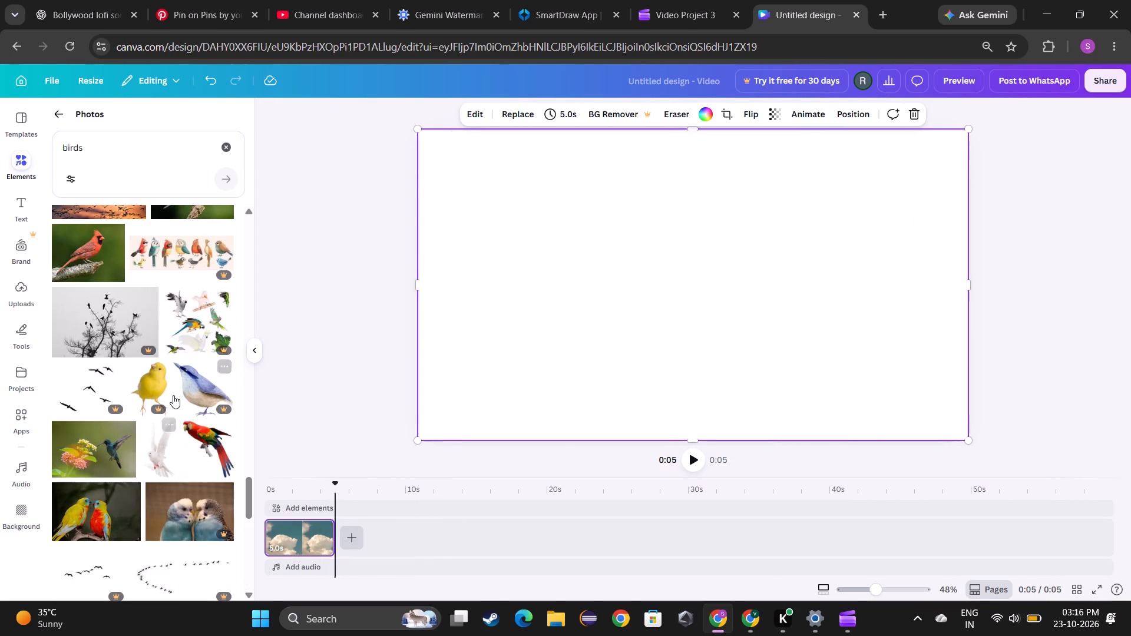
{"action": "scroll", "coordinate": [174, 423], "scroll_direction": "down", "scroll_amount": 5}
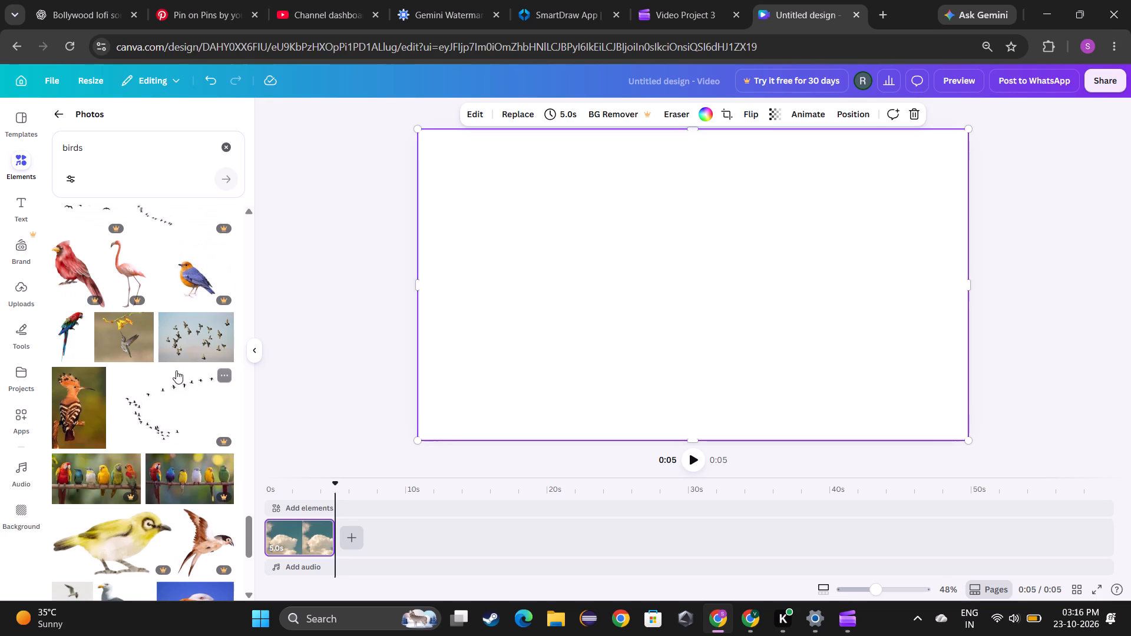
{"action": "scroll", "coordinate": [176, 370], "scroll_direction": "down", "scroll_amount": 8}
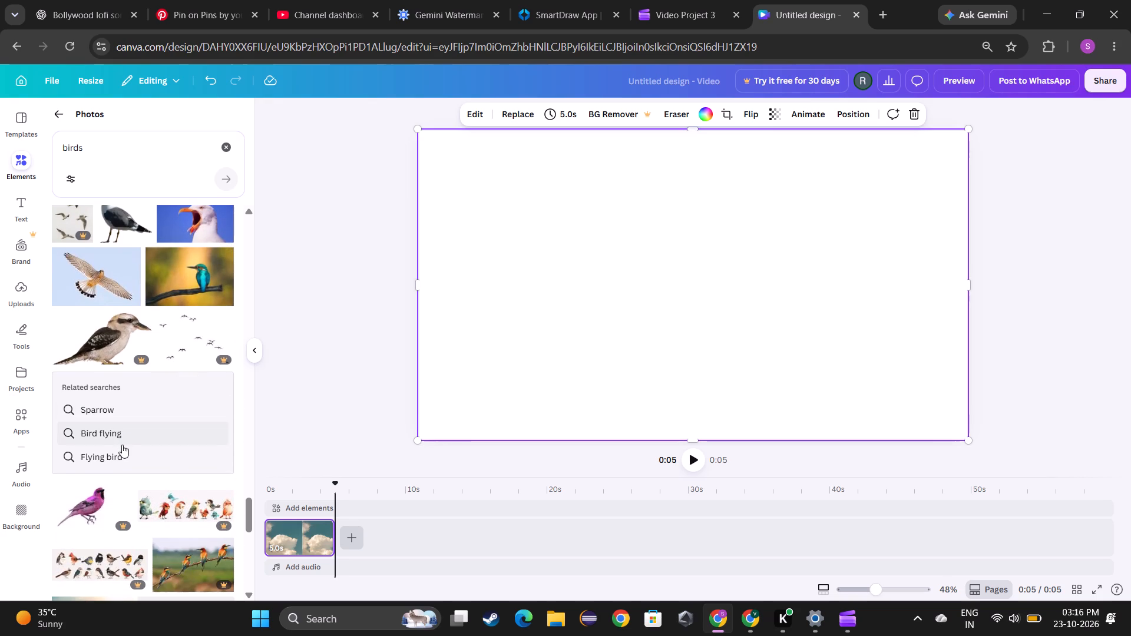
{"action": "left_click", "coordinate": [224, 148]}
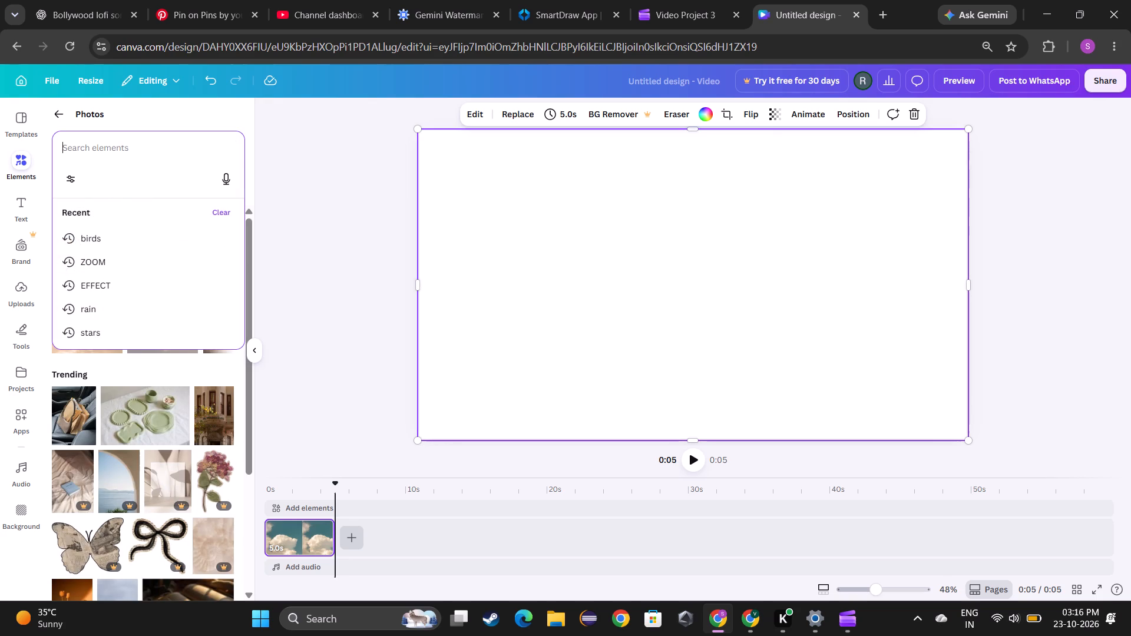
{"action": "left_click", "coordinate": [712, 318]}
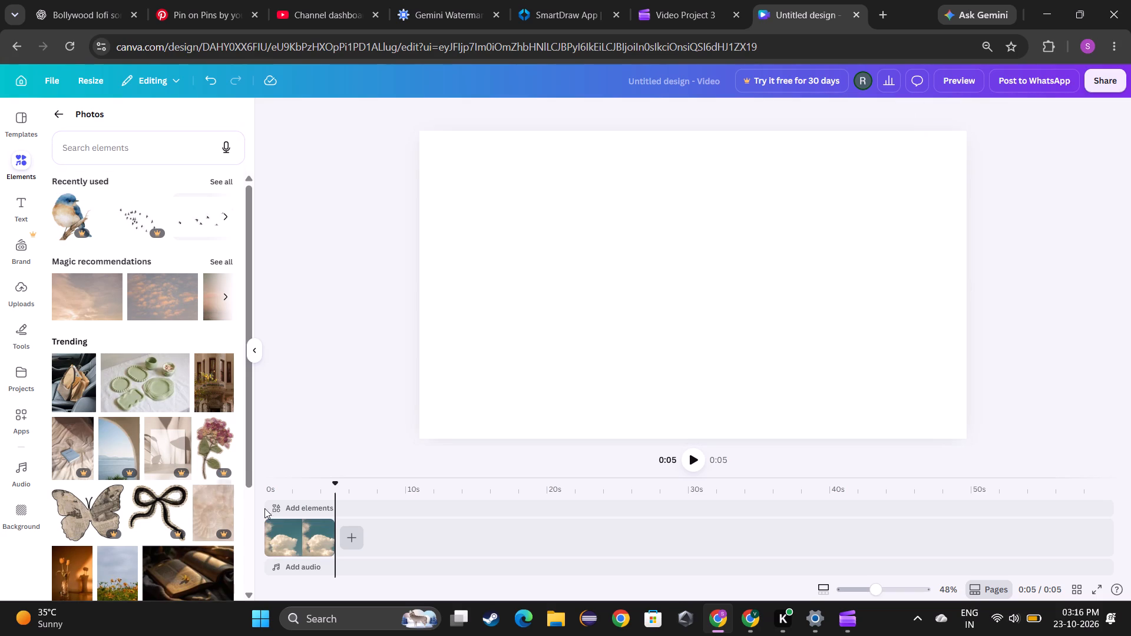
Extend the cloud photo clip in the timeline to 10.5 s.
{"action": "left_click", "coordinate": [289, 522]}
{"action": "left_click", "coordinate": [295, 529]}
{"action": "left_click_drag", "start_coordinate": [332, 535], "coordinate": [329, 535]}
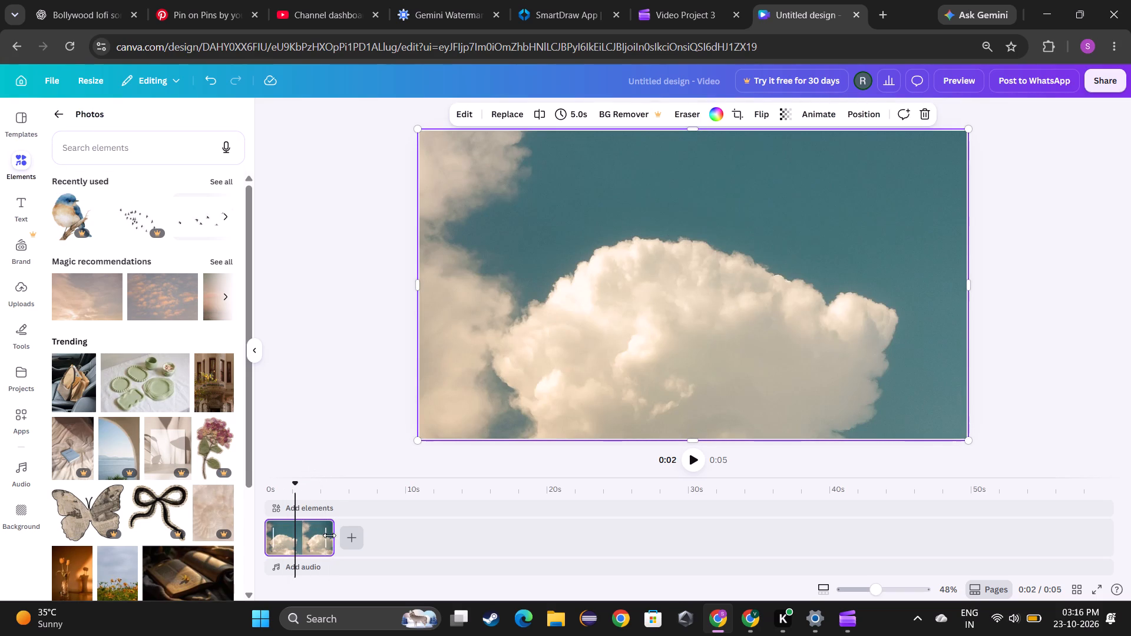
{"action": "left_click_drag", "start_coordinate": [329, 535], "coordinate": [411, 512]}
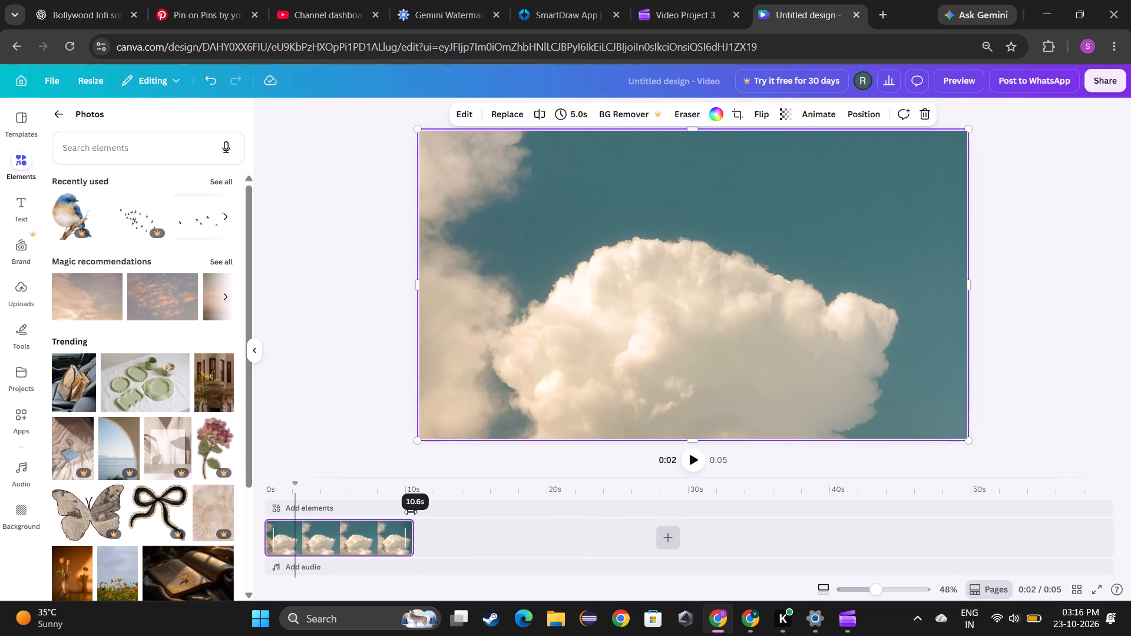
Add the uploaded images "Best Hindi Lofi Slowed + Reverb + 8D" and "Hindi Love Lofi Slowed + Reverb" as clips after the cloud.
{"action": "left_click", "coordinate": [18, 293]}
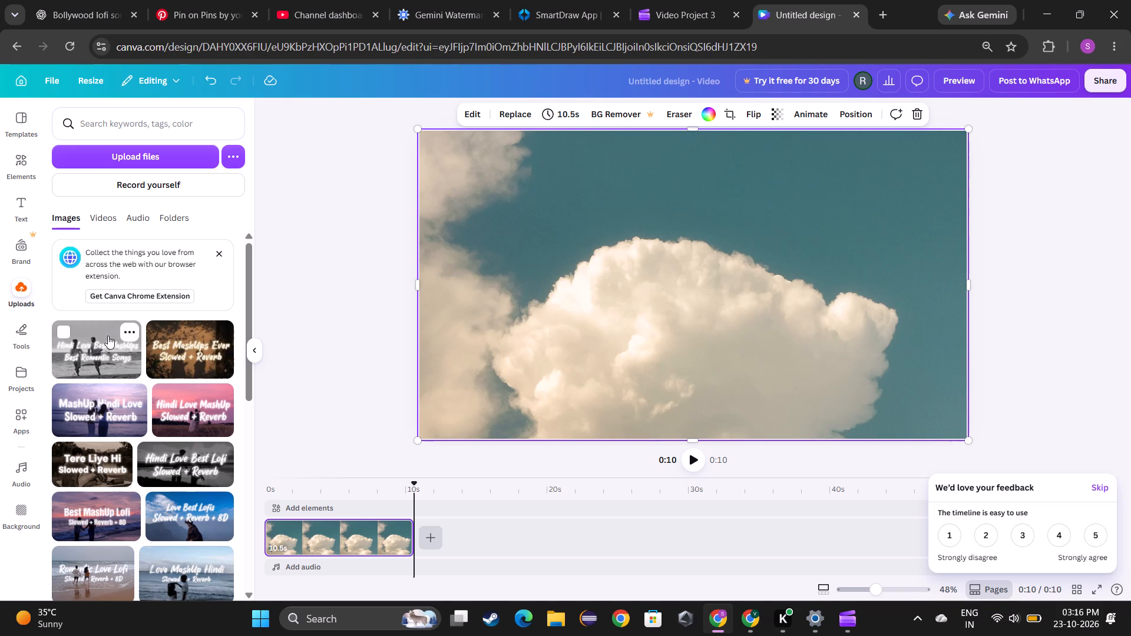
{"action": "scroll", "coordinate": [112, 336], "scroll_direction": "down", "scroll_amount": 5}
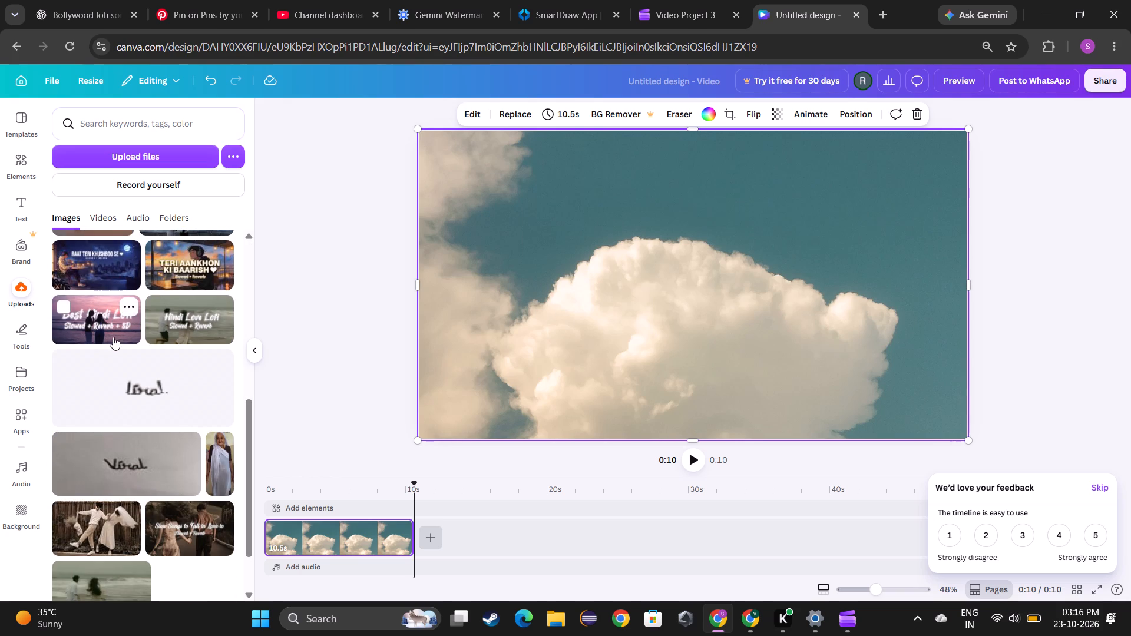
{"action": "left_click", "coordinate": [113, 337]}
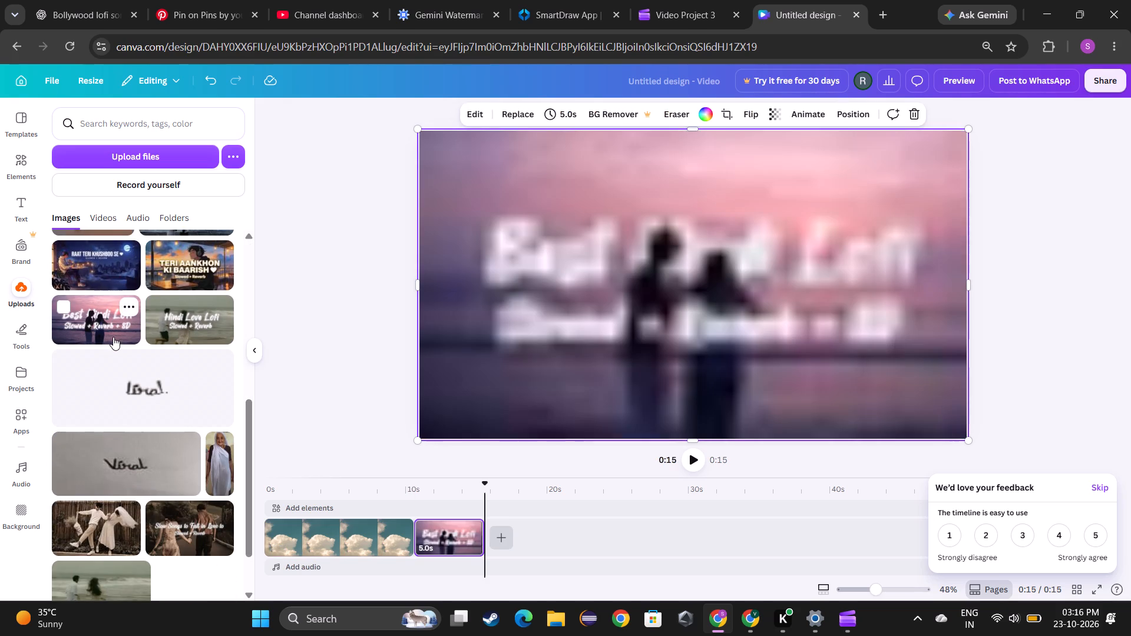
{"action": "left_click", "coordinate": [188, 337]}
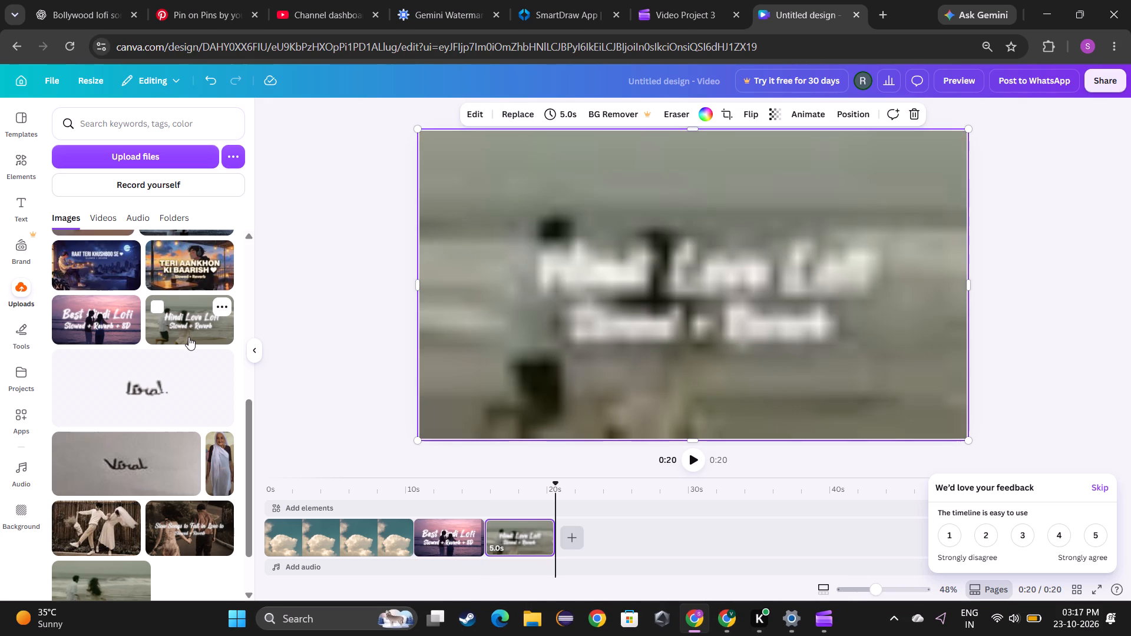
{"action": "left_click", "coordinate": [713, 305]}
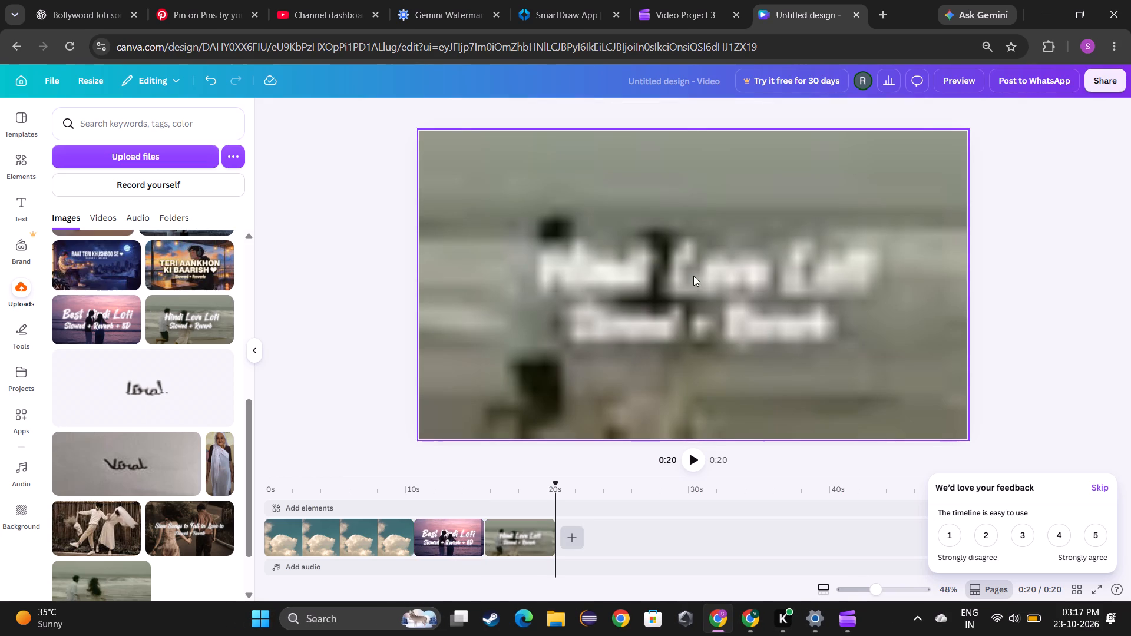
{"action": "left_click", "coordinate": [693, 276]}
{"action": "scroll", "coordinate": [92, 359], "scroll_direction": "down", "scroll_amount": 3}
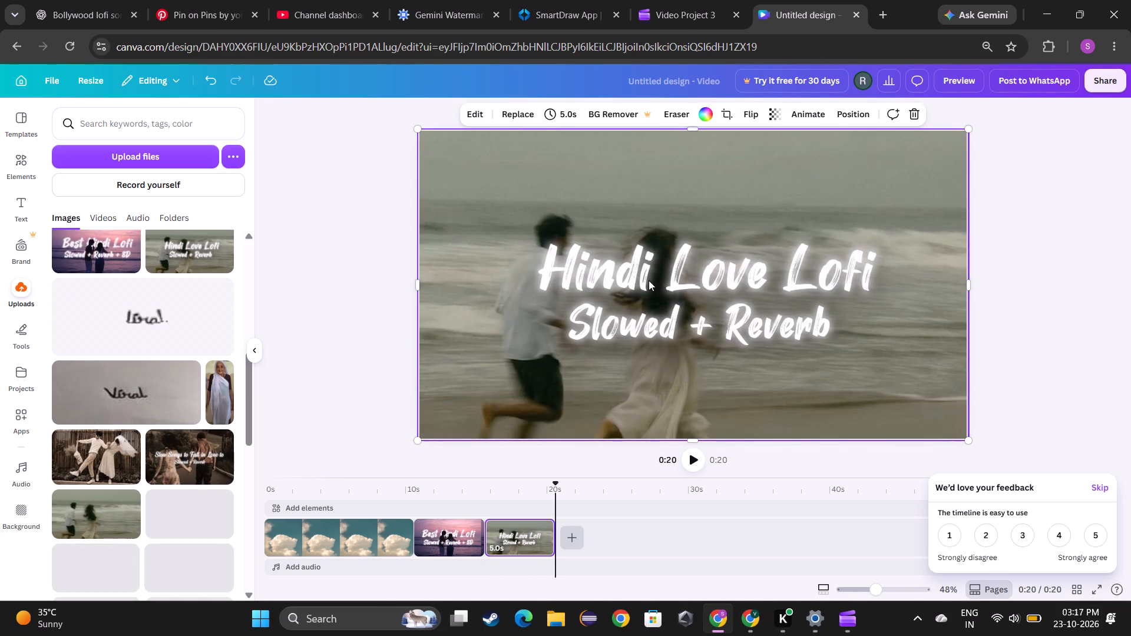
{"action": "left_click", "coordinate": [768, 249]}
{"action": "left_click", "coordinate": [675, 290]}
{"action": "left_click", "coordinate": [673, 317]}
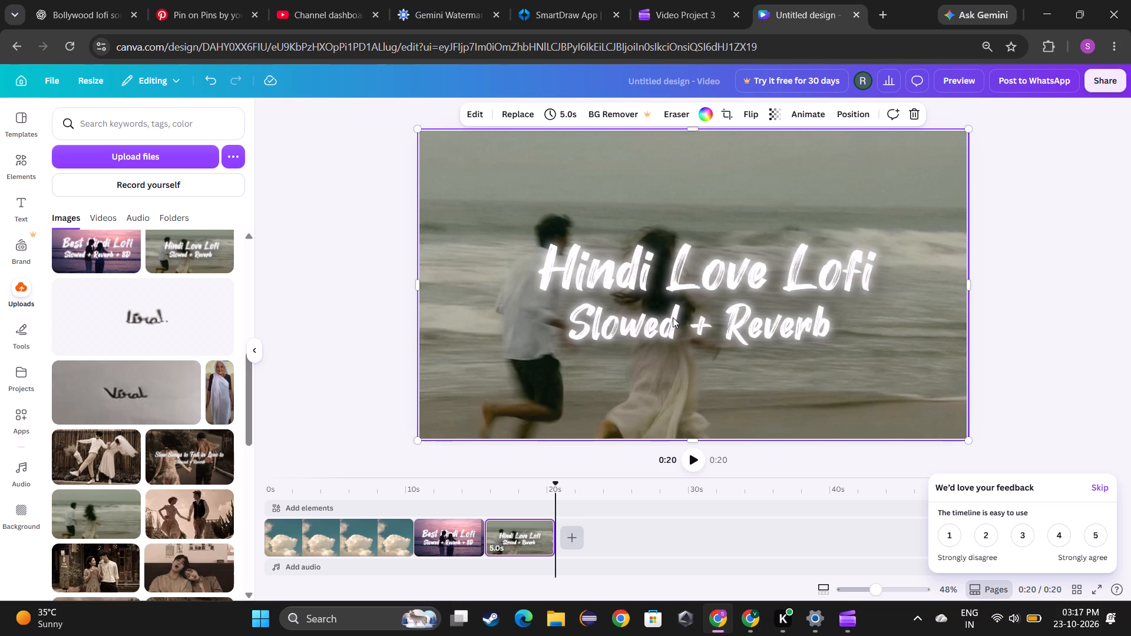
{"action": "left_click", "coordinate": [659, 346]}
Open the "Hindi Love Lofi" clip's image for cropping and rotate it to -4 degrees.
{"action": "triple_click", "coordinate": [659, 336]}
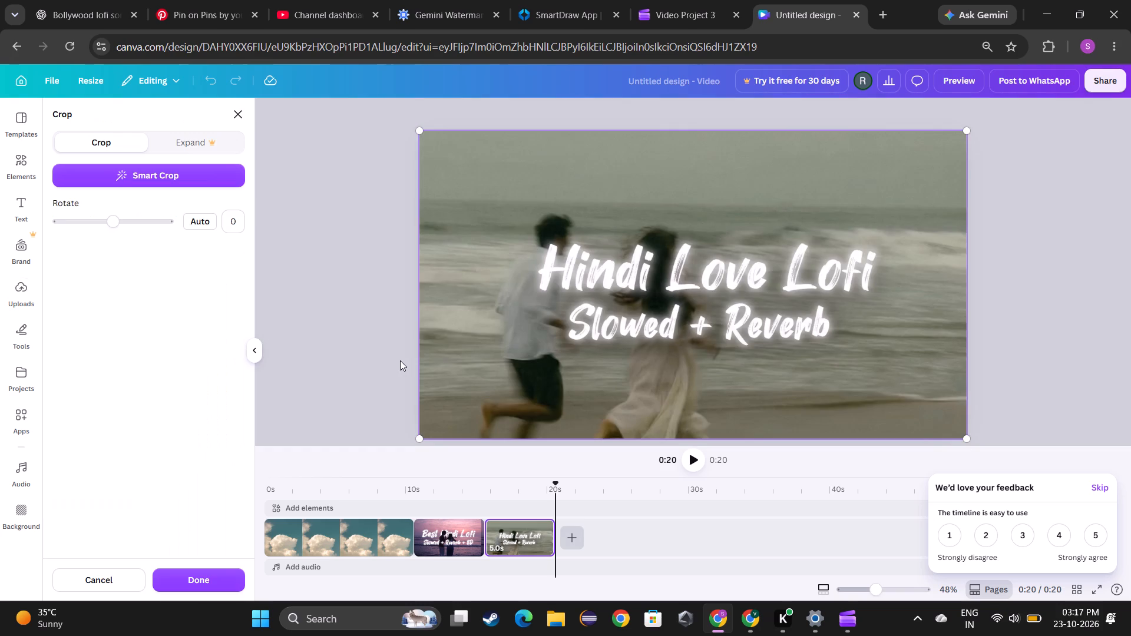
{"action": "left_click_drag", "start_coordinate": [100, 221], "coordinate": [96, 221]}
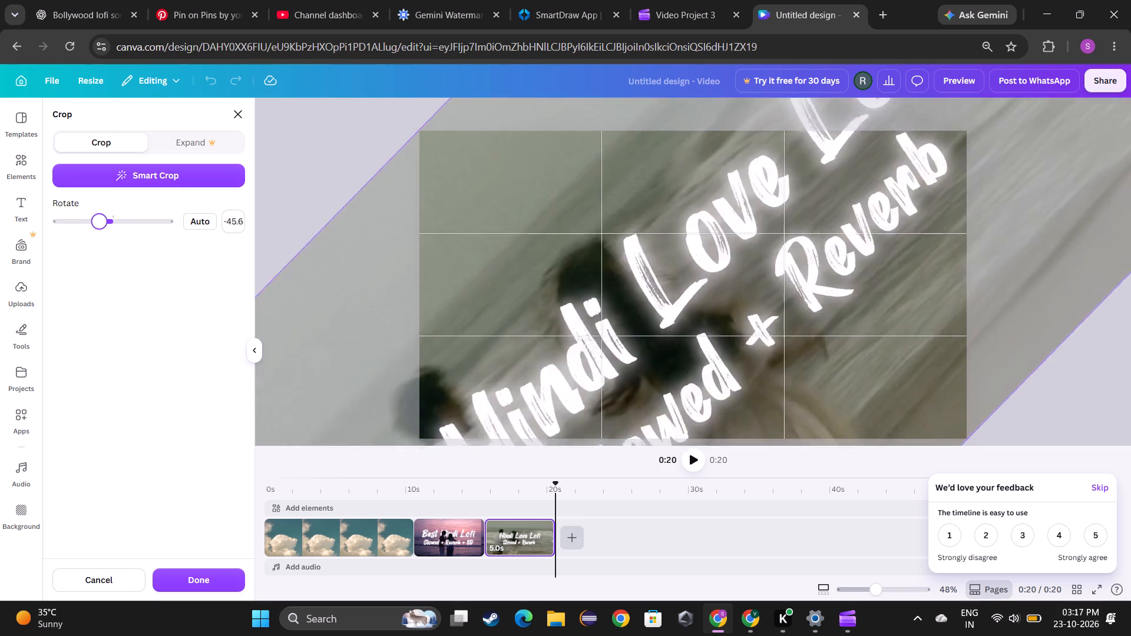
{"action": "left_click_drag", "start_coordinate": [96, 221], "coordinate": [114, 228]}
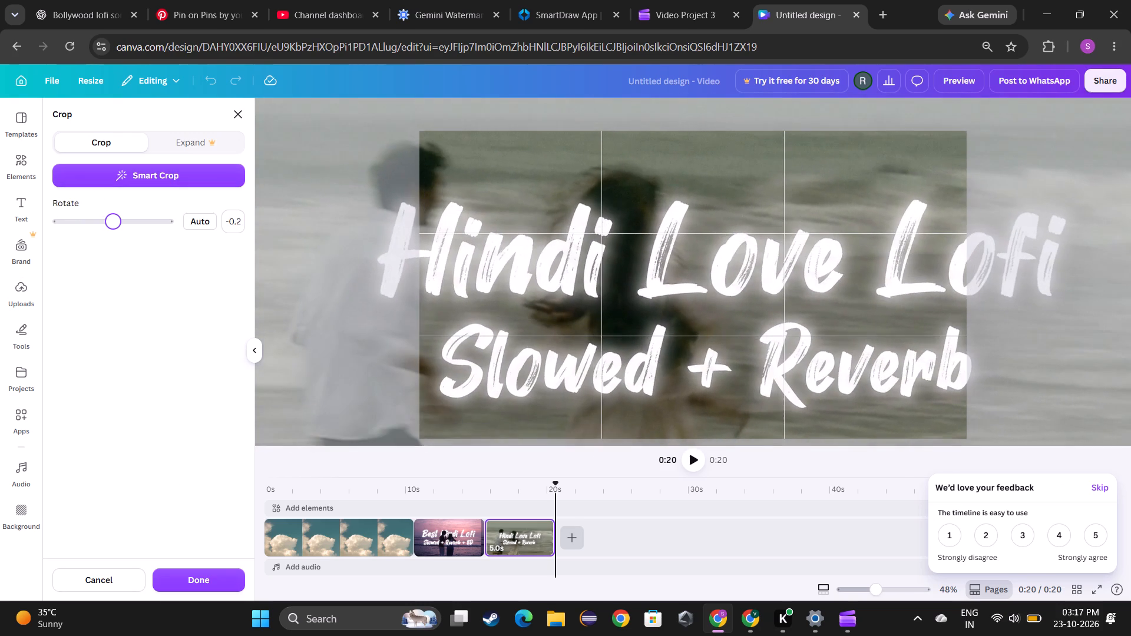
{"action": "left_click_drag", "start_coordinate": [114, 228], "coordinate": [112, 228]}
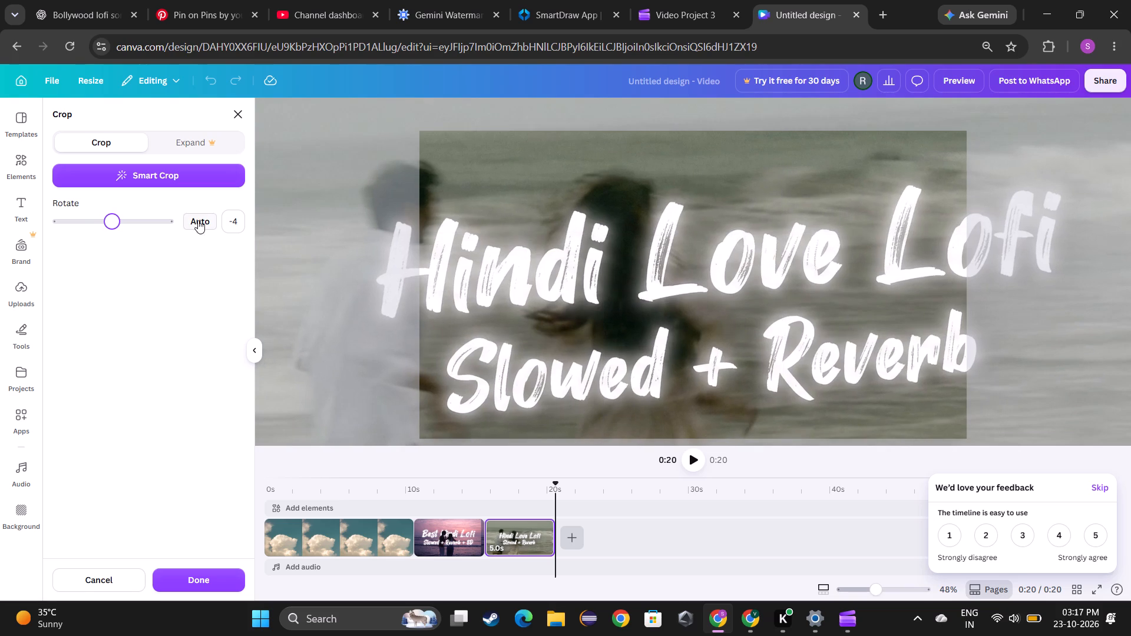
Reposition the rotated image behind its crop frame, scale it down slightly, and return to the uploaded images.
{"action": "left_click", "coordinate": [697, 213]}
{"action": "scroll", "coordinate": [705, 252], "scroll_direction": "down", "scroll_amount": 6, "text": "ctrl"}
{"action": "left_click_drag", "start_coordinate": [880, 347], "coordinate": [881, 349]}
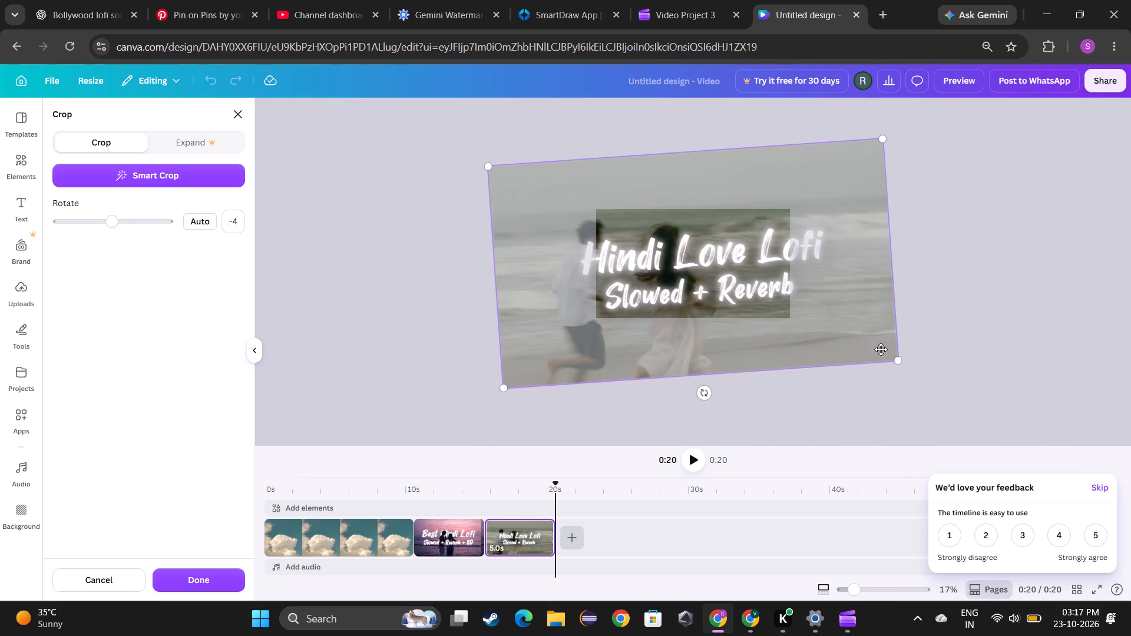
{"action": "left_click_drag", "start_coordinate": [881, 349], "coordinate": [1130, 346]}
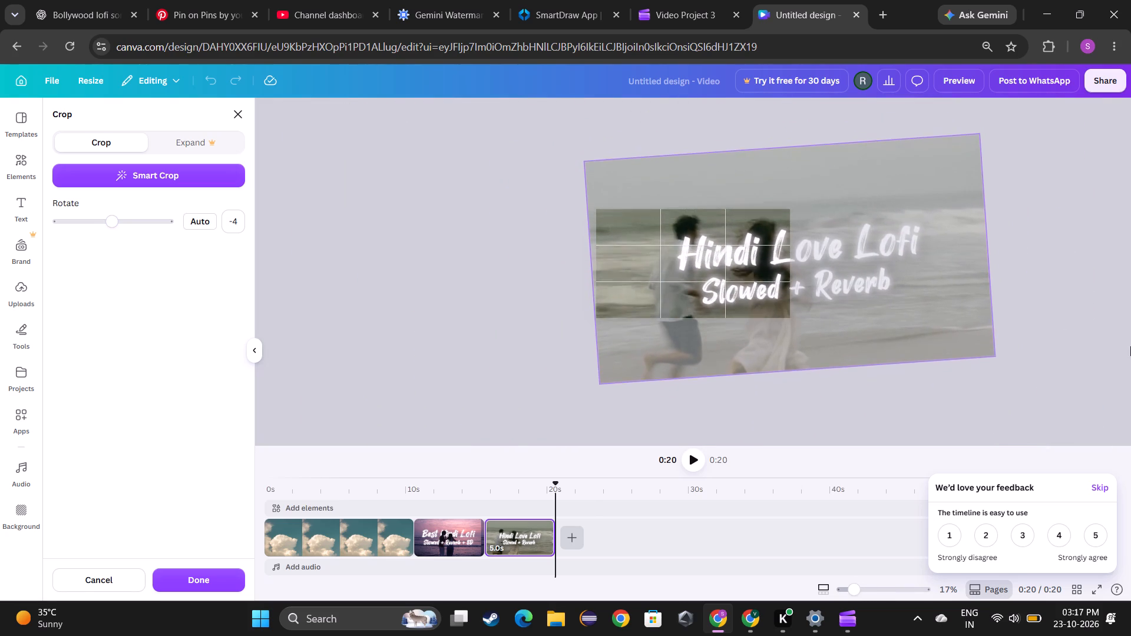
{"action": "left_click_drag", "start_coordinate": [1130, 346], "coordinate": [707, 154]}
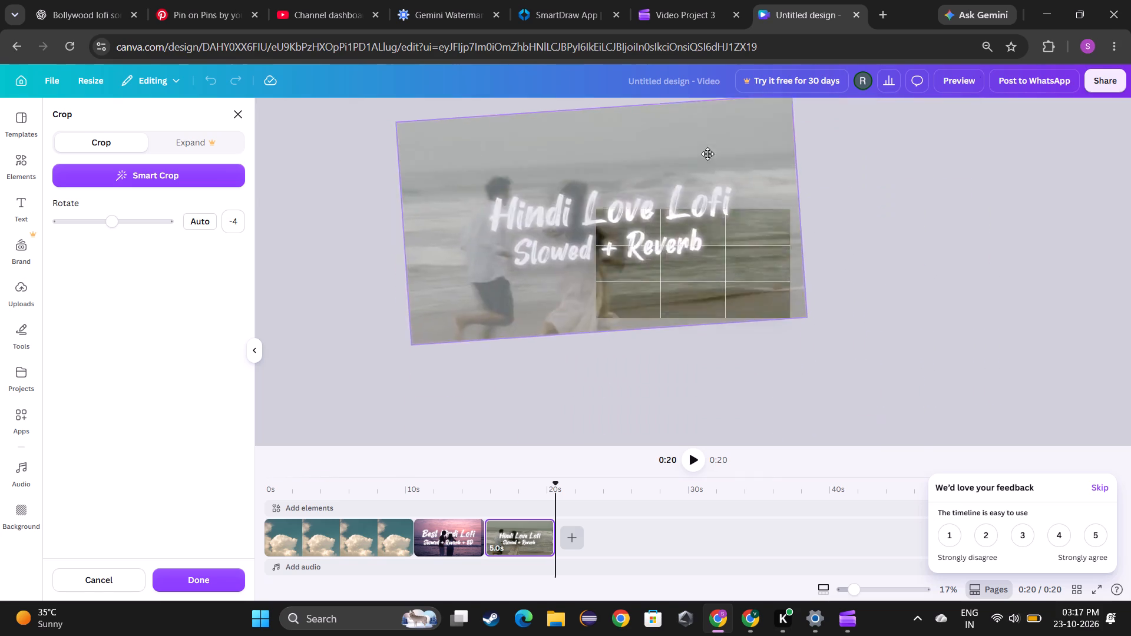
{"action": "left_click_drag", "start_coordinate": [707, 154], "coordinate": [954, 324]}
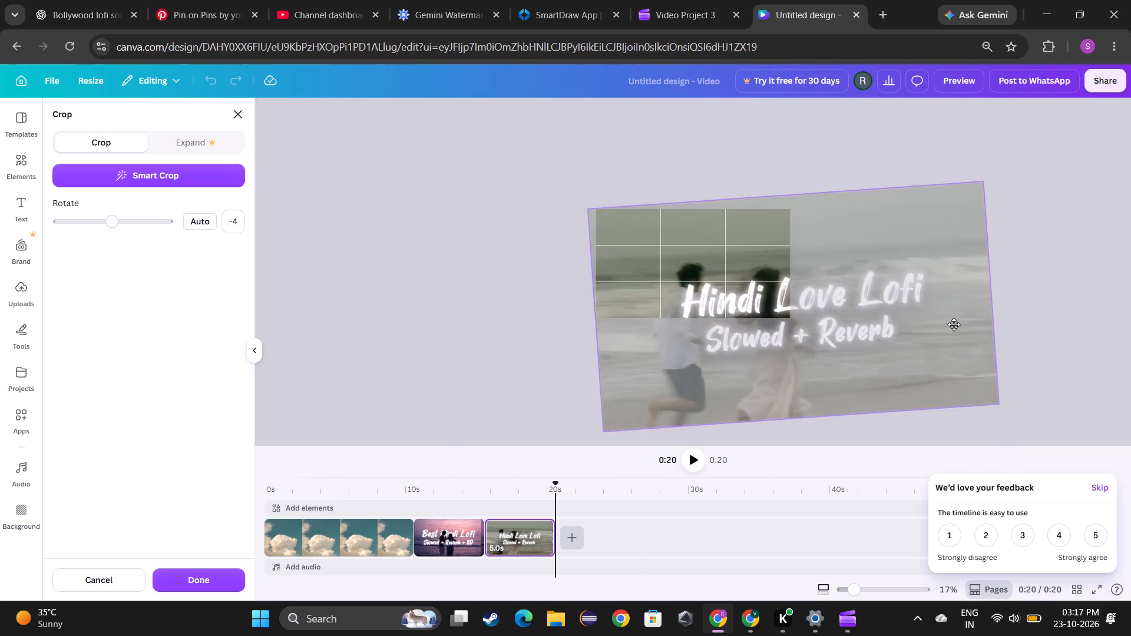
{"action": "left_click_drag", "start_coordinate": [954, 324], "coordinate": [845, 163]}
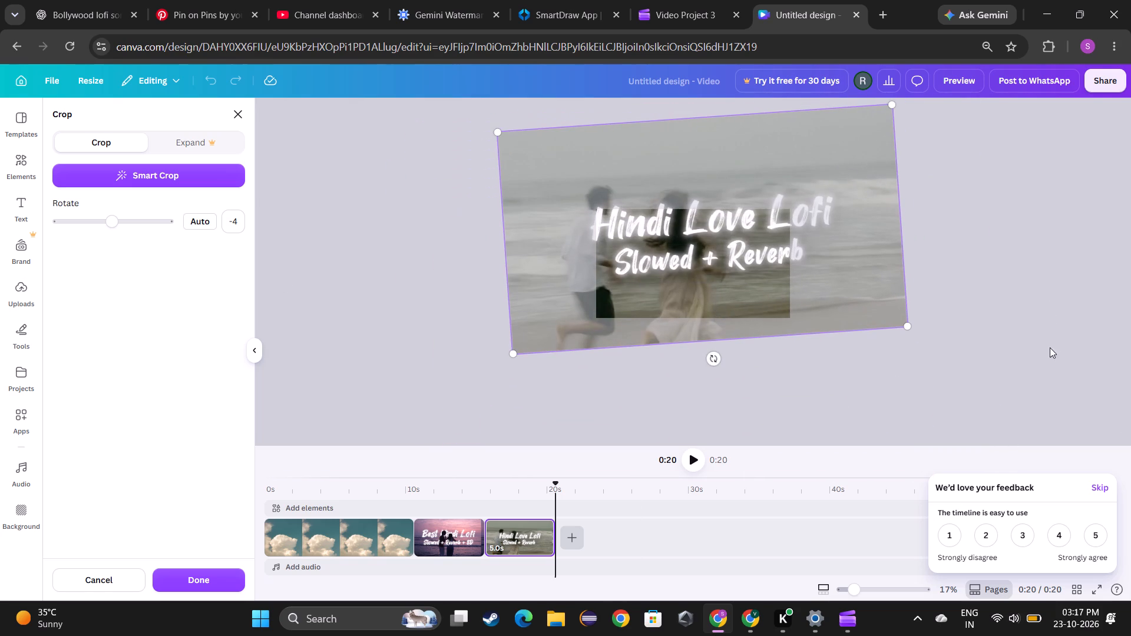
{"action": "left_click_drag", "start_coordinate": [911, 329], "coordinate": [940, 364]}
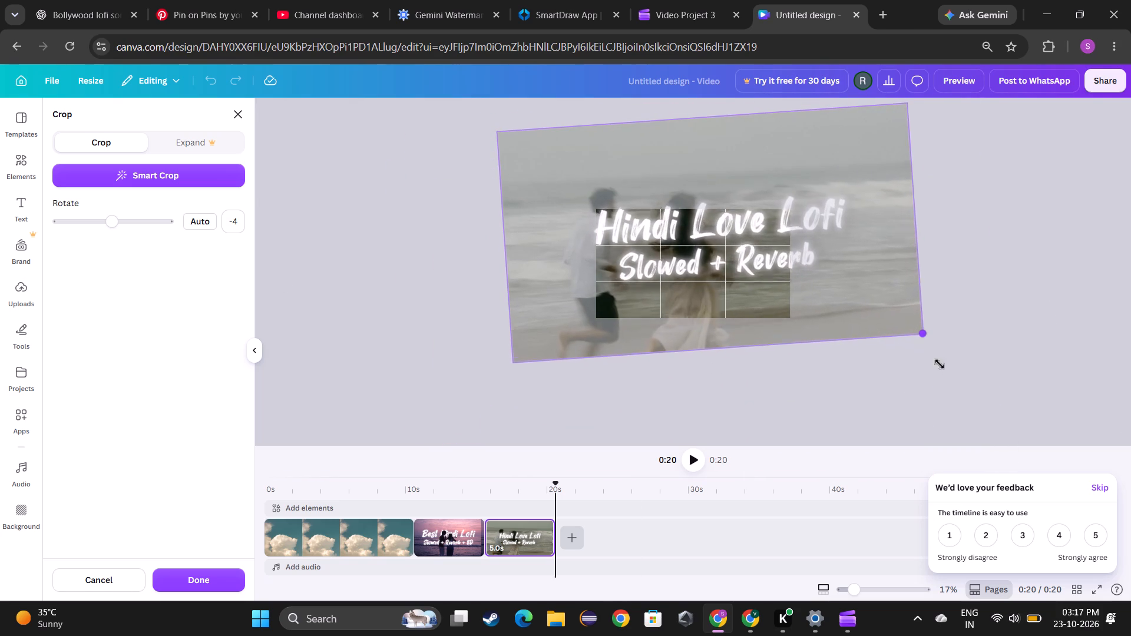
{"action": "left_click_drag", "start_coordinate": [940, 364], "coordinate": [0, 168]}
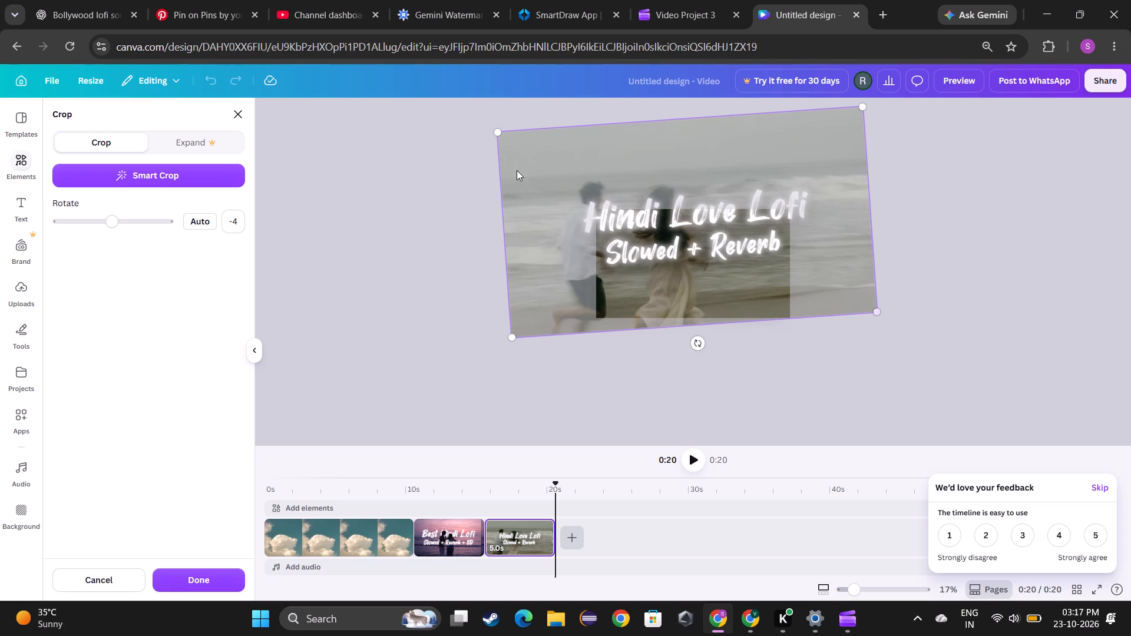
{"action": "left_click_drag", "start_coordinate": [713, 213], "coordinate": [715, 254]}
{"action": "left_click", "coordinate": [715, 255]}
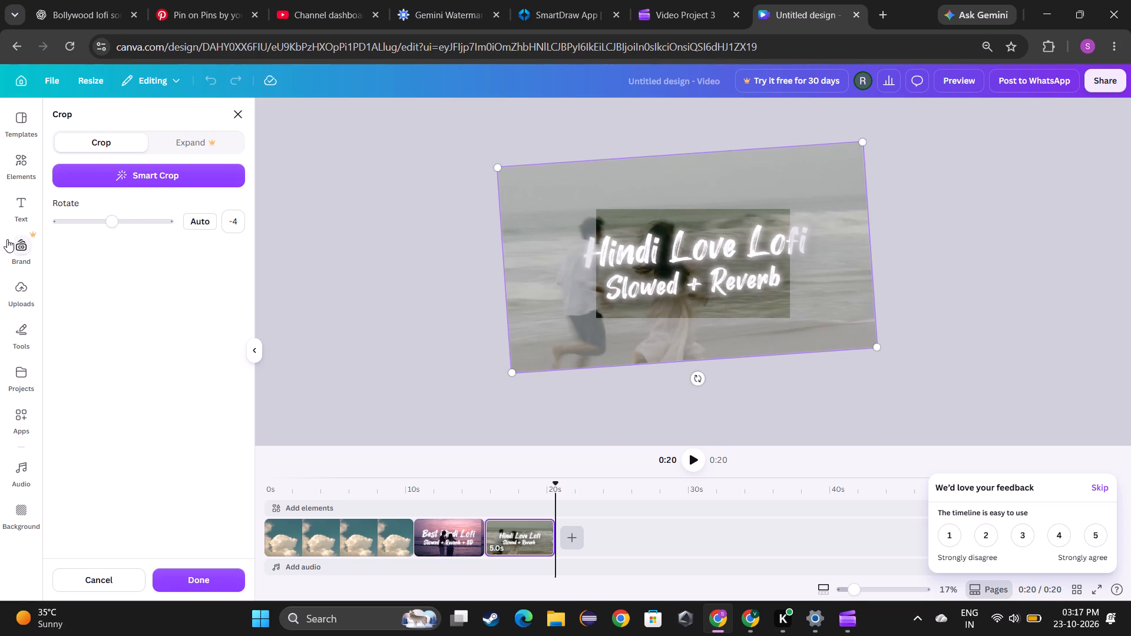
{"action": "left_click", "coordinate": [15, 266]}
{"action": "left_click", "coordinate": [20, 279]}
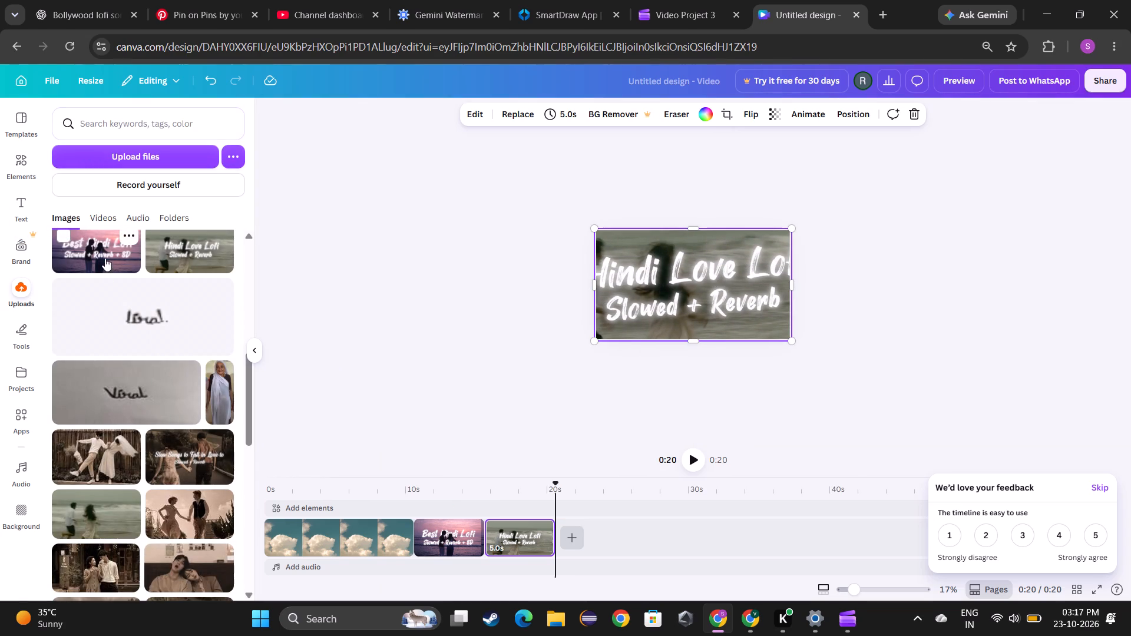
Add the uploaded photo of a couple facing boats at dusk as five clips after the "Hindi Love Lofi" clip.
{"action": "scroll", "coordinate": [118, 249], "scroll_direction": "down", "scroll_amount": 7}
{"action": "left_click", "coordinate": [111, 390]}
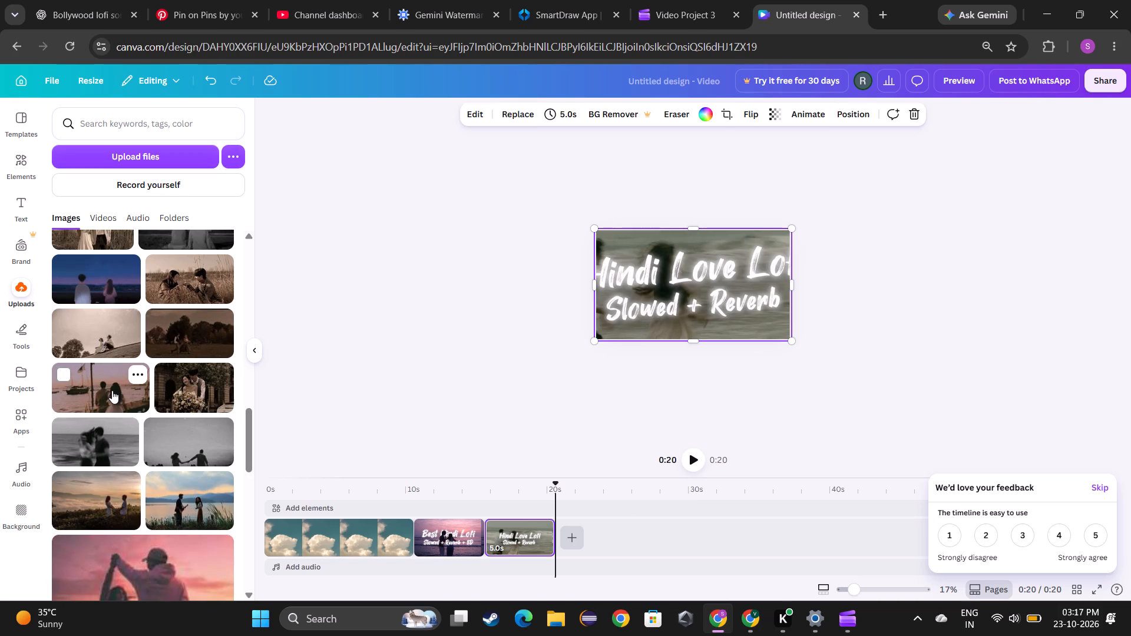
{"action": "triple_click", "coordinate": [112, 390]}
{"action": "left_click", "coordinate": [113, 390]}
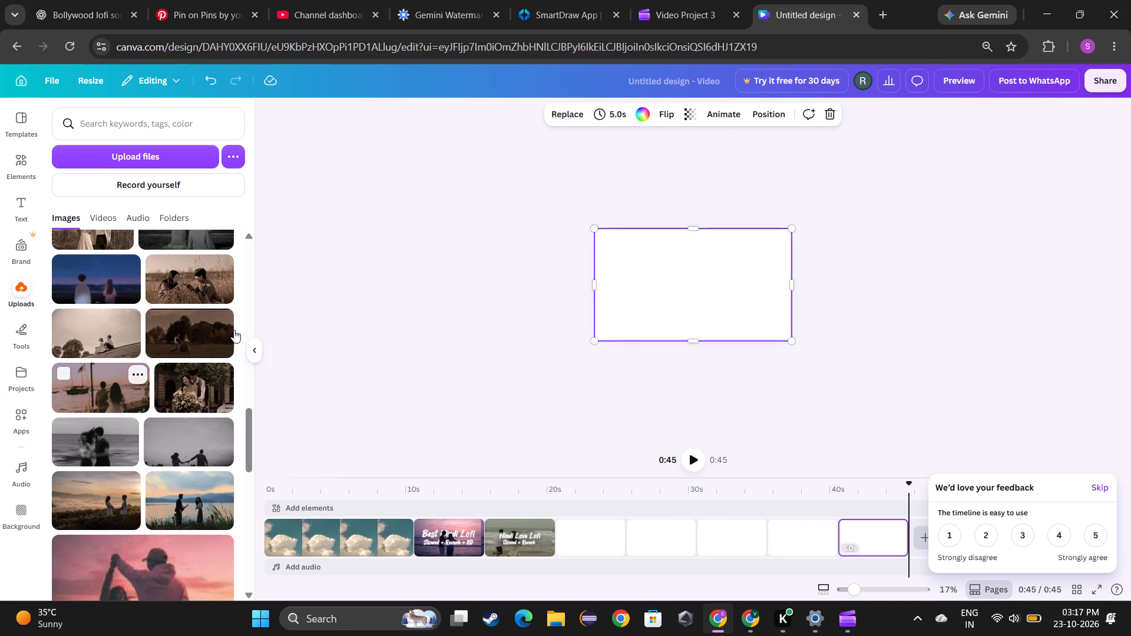
Undo the recent edits, including the added photo clips, the crop, both thumbnail clips and the cloud clip's extension.
{"action": "key", "text": "ctrl+z"}
{"action": "key", "text": "ctrl+z"}
{"action": "key", "text": "ctrl+z"}
{"action": "key", "text": "ctrl+z"}
{"action": "key", "text": "ctrl+z"}
{"action": "key", "text": "ctrl+z"}
{"action": "key", "text": "ctrl+z"}
{"action": "key", "text": "ctrl+z"}
{"action": "key", "text": "ctrl+z"}
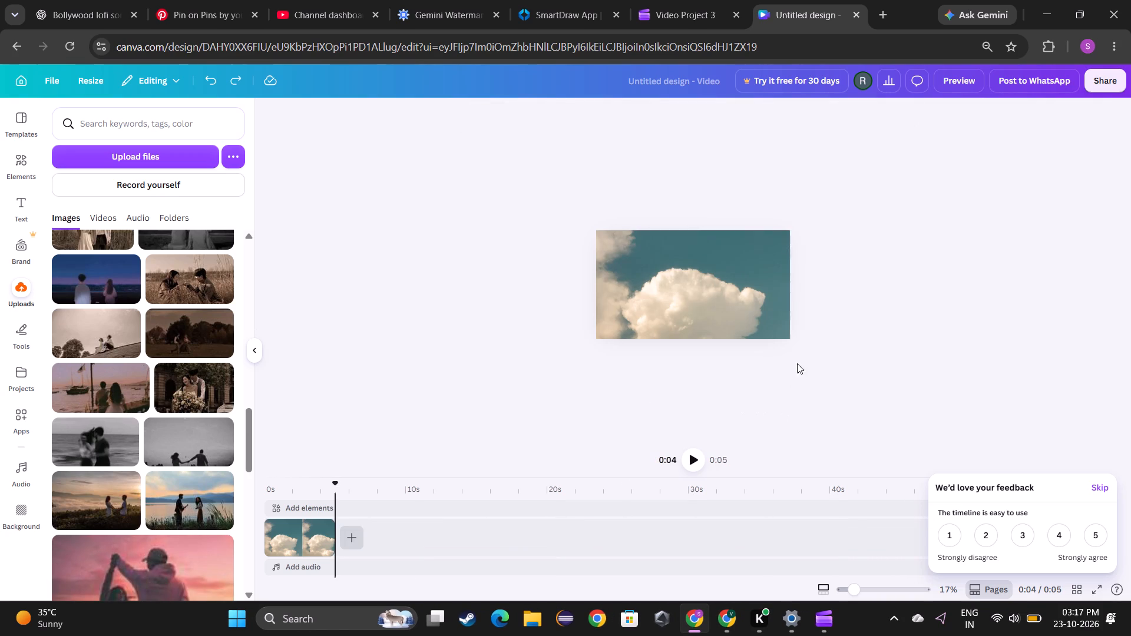
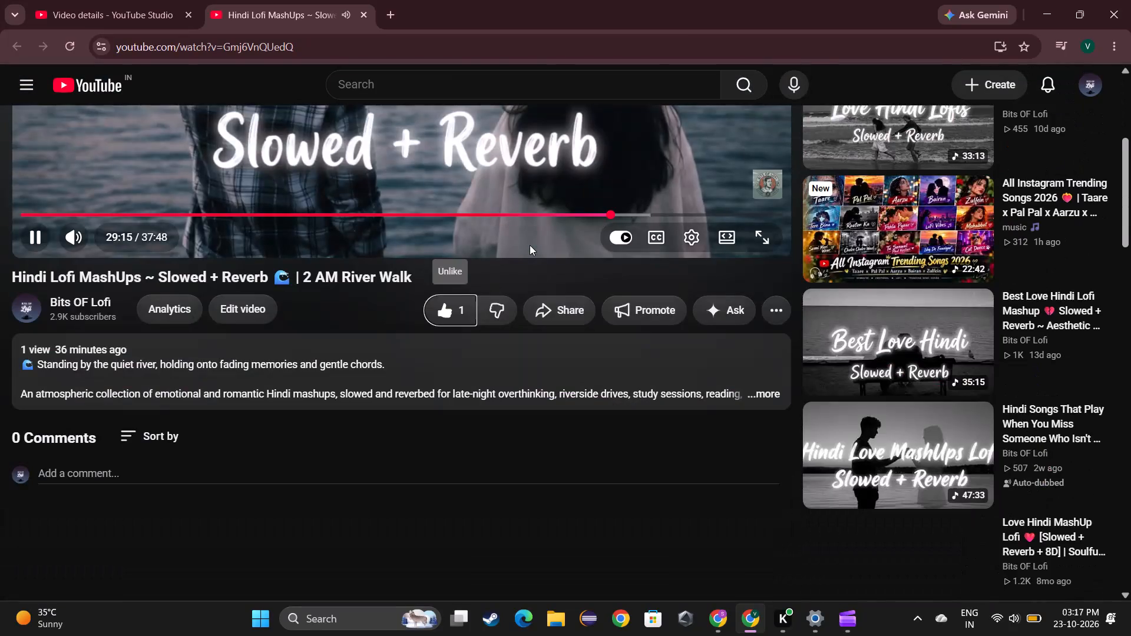
Switch from the YouTube video to Clipchamp's export page and check the export progress of Video Project 3.
{"action": "scroll", "coordinate": [530, 245], "scroll_direction": "up", "scroll_amount": 5}
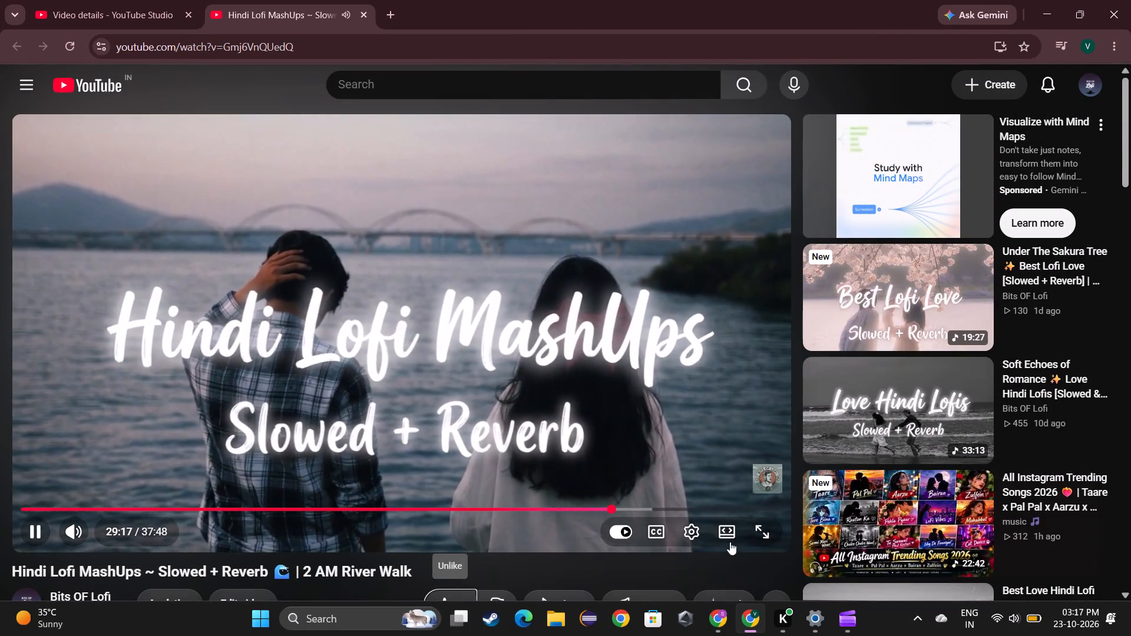
{"action": "left_click", "coordinate": [720, 621]}
{"action": "left_click", "coordinate": [716, 0]}
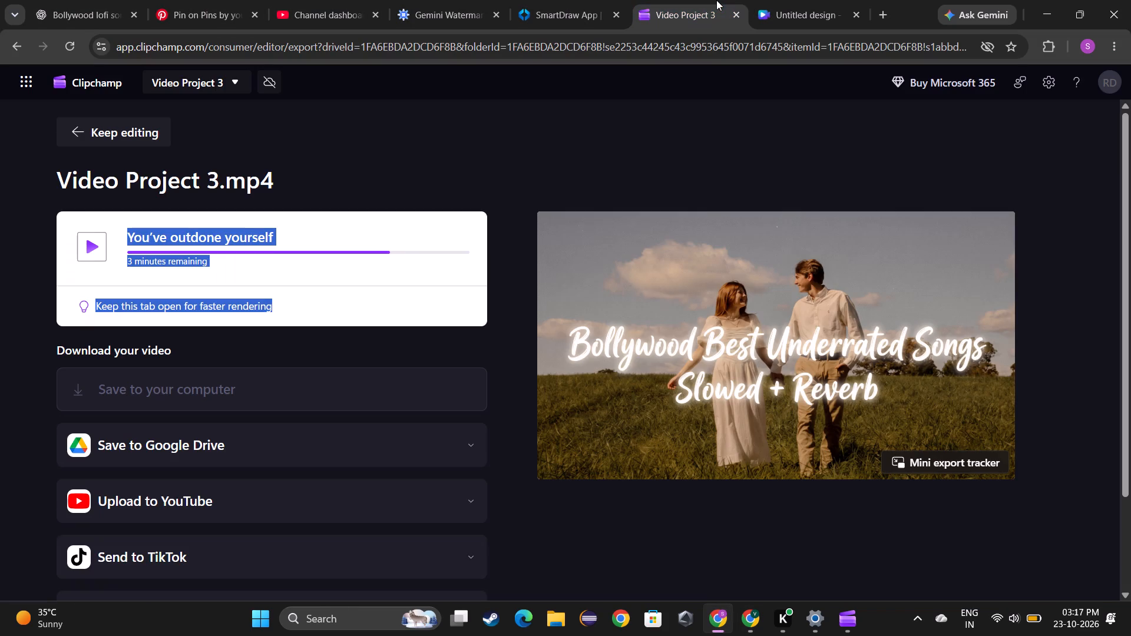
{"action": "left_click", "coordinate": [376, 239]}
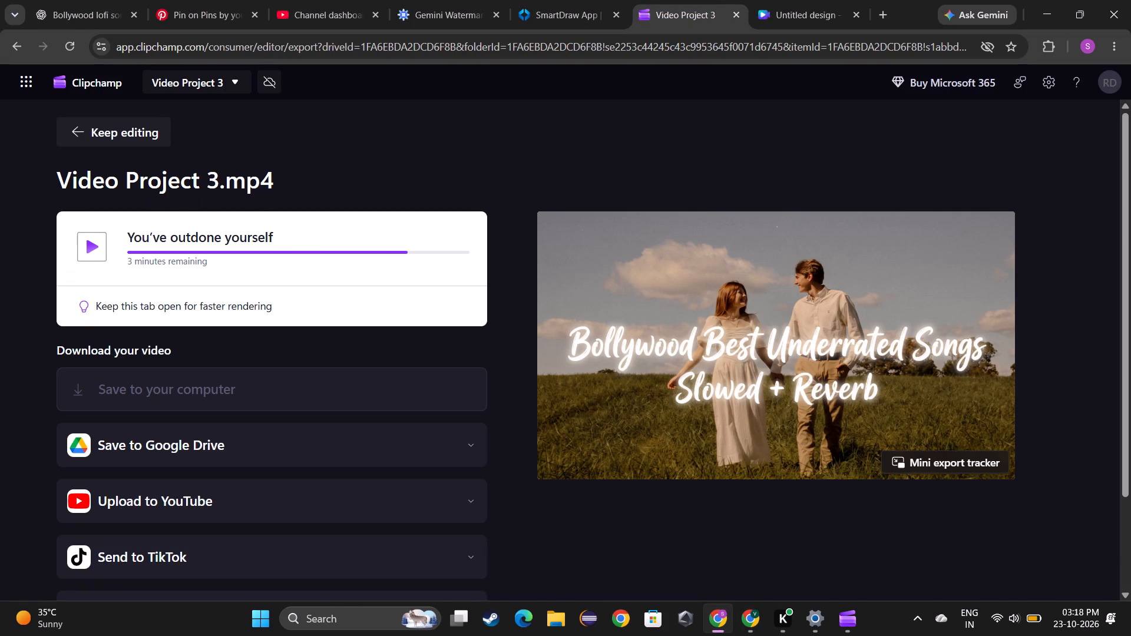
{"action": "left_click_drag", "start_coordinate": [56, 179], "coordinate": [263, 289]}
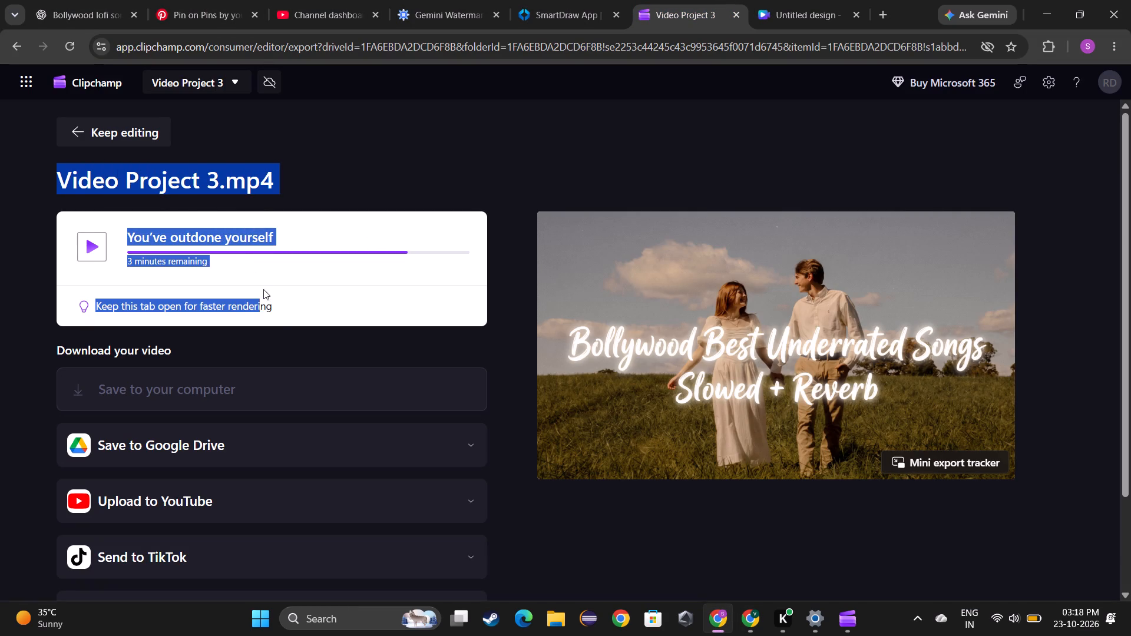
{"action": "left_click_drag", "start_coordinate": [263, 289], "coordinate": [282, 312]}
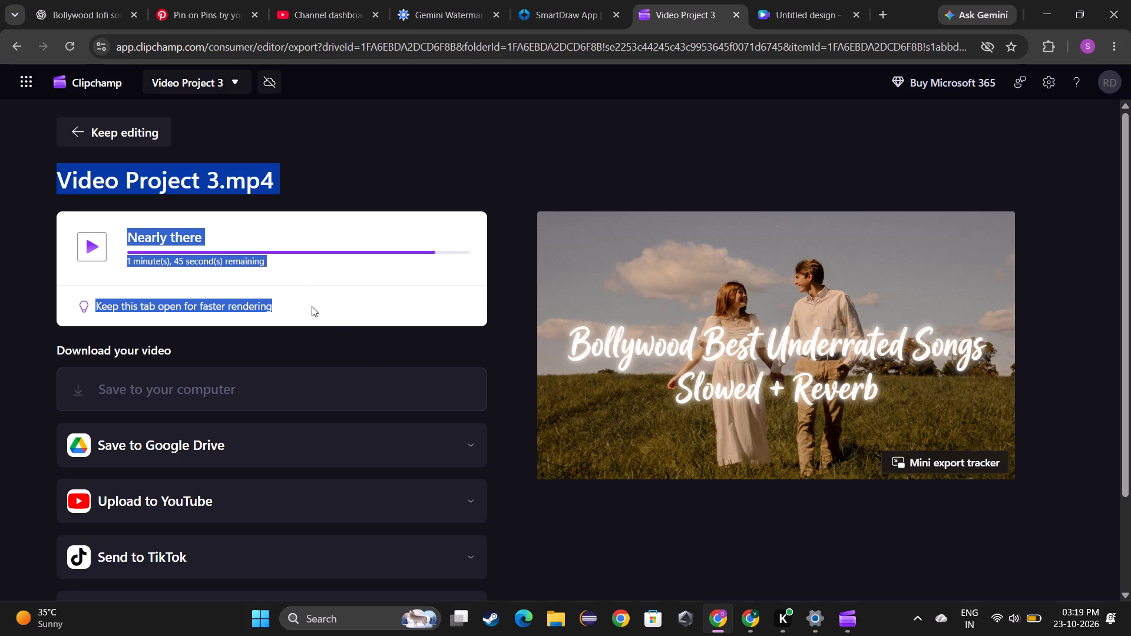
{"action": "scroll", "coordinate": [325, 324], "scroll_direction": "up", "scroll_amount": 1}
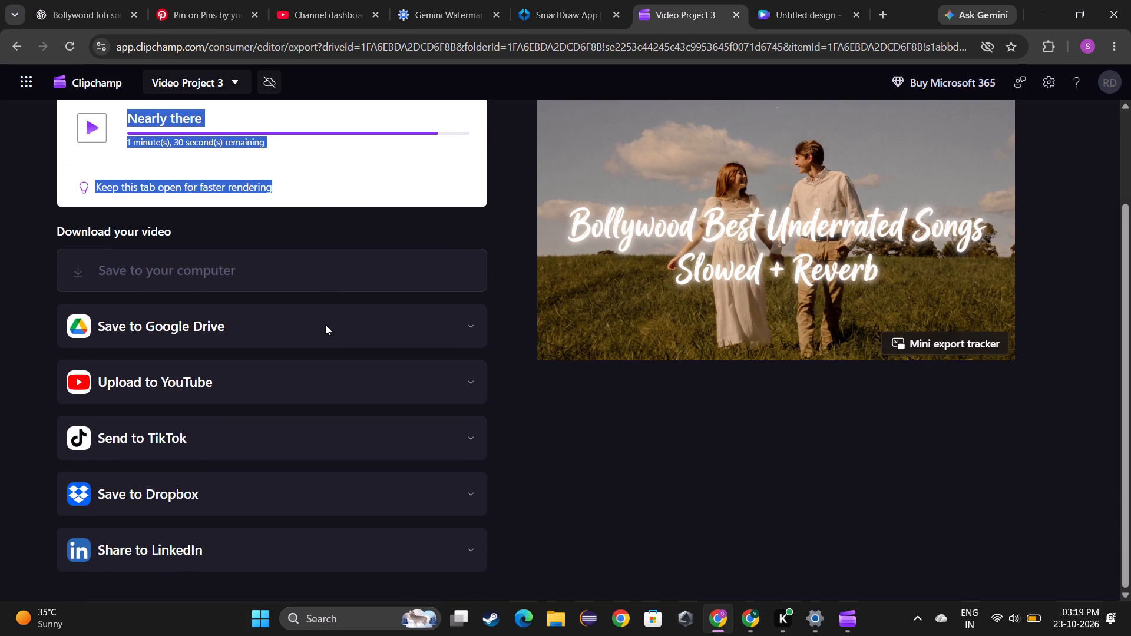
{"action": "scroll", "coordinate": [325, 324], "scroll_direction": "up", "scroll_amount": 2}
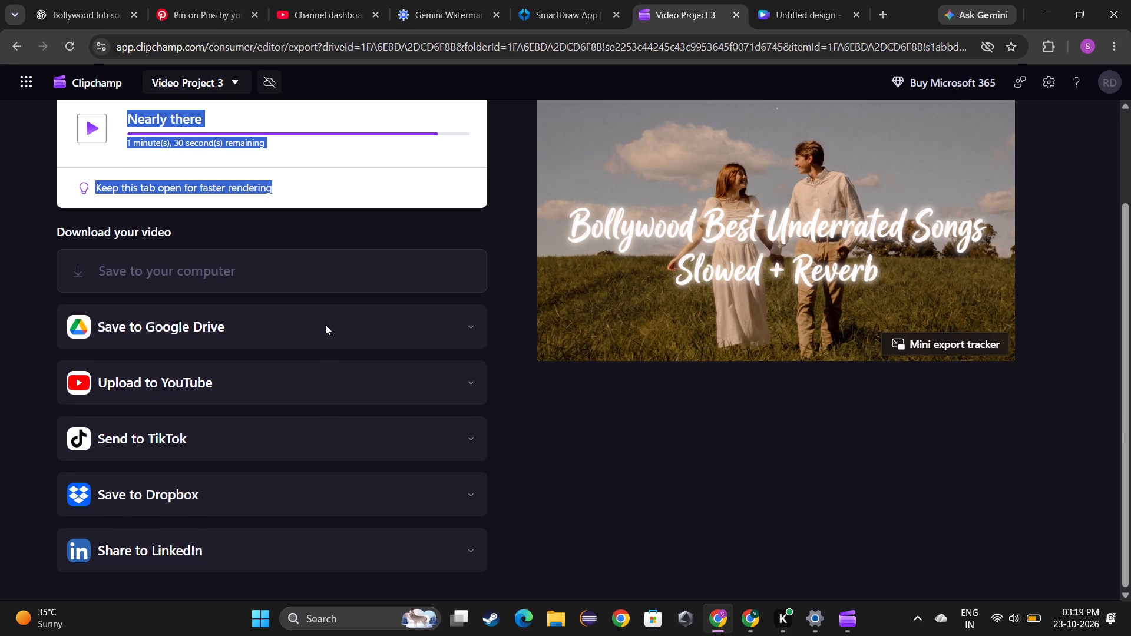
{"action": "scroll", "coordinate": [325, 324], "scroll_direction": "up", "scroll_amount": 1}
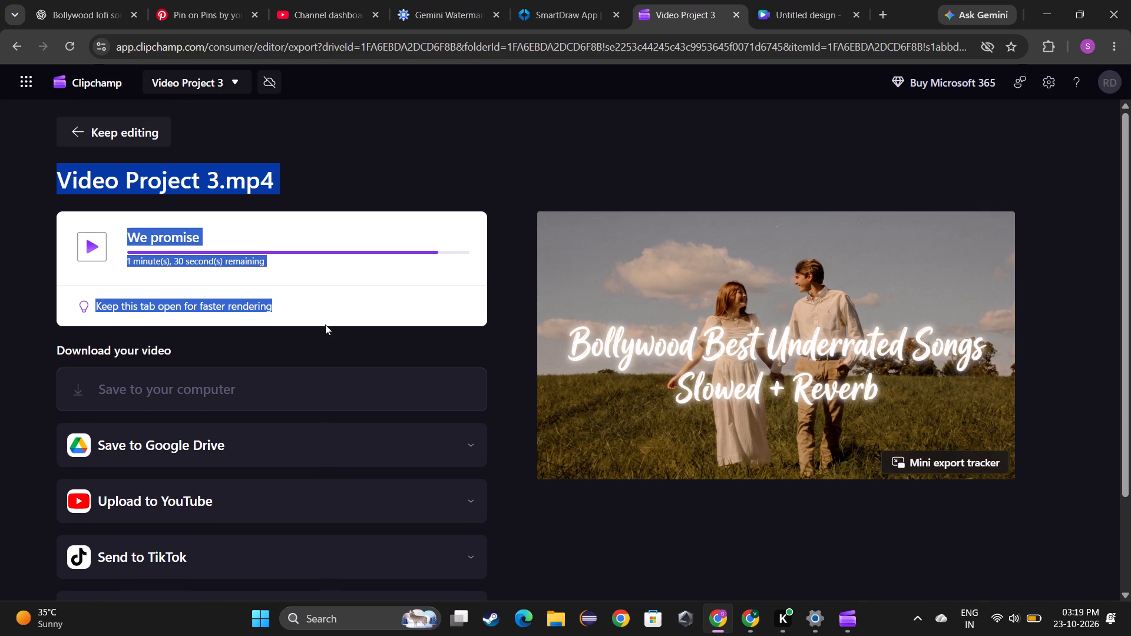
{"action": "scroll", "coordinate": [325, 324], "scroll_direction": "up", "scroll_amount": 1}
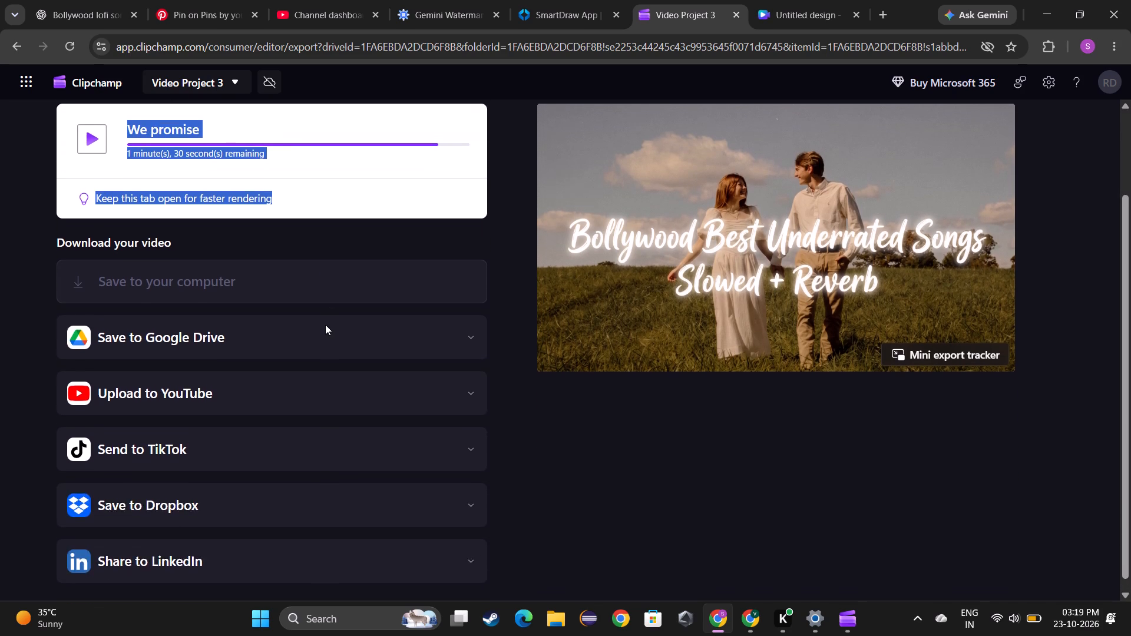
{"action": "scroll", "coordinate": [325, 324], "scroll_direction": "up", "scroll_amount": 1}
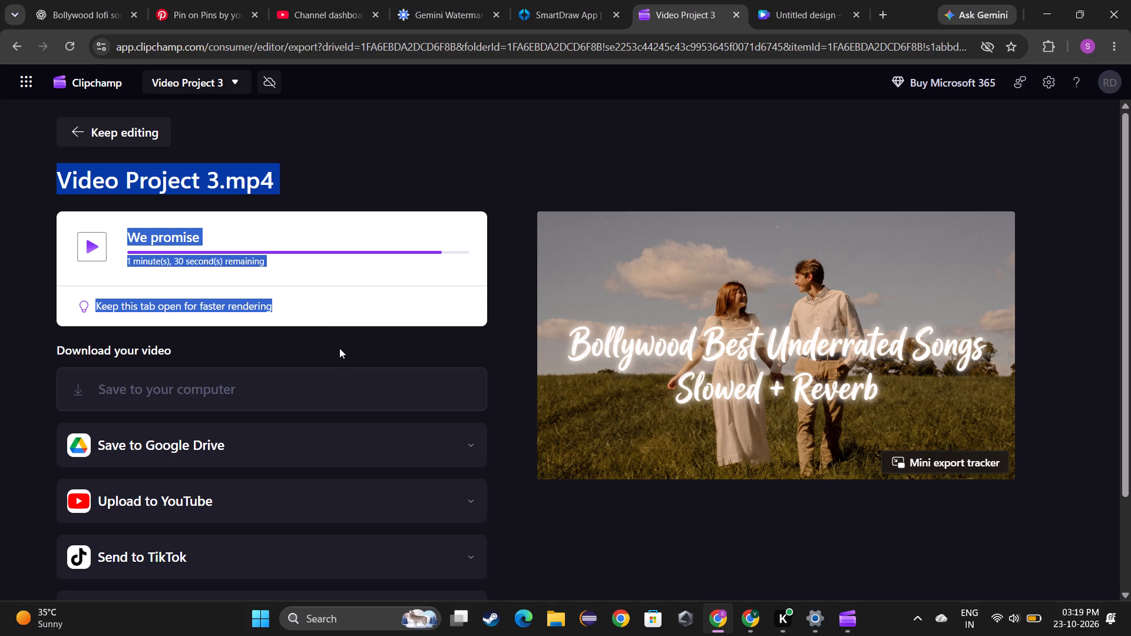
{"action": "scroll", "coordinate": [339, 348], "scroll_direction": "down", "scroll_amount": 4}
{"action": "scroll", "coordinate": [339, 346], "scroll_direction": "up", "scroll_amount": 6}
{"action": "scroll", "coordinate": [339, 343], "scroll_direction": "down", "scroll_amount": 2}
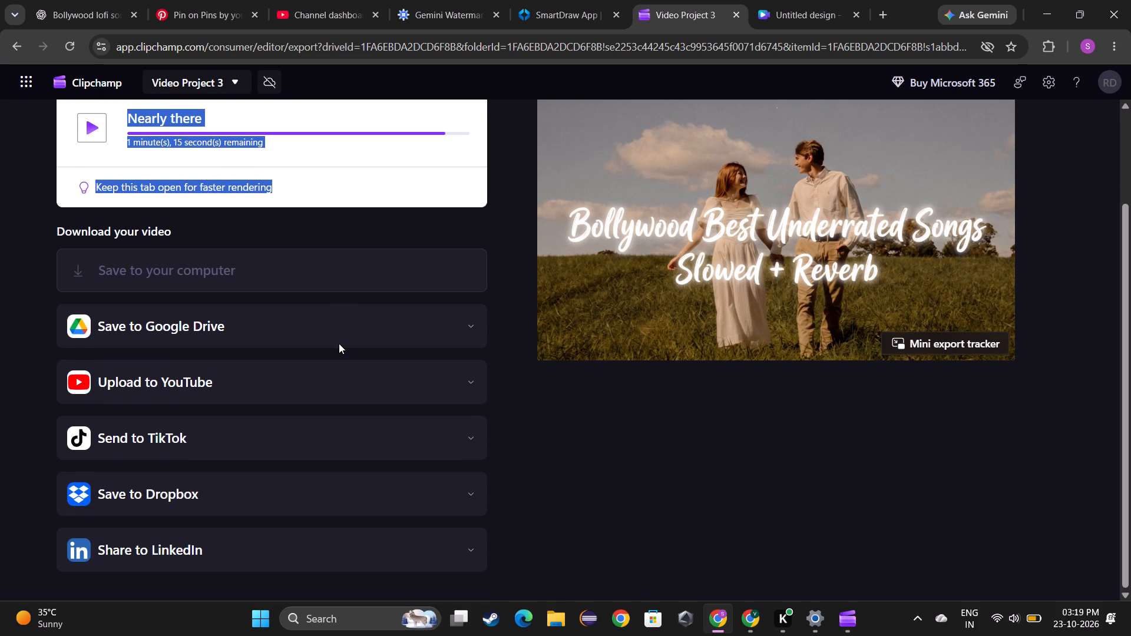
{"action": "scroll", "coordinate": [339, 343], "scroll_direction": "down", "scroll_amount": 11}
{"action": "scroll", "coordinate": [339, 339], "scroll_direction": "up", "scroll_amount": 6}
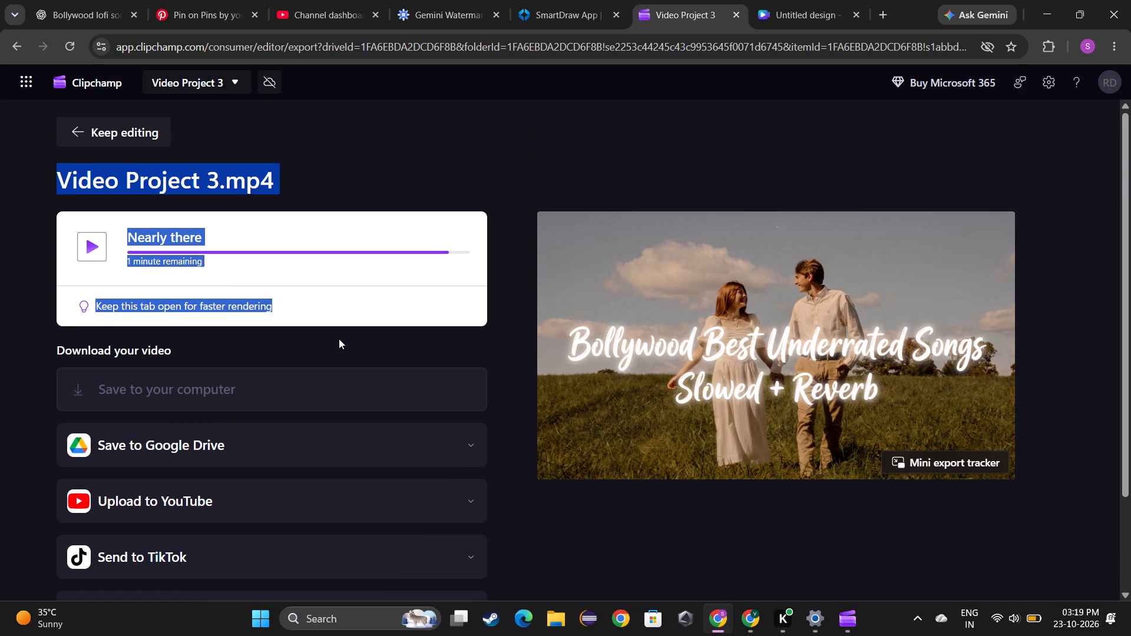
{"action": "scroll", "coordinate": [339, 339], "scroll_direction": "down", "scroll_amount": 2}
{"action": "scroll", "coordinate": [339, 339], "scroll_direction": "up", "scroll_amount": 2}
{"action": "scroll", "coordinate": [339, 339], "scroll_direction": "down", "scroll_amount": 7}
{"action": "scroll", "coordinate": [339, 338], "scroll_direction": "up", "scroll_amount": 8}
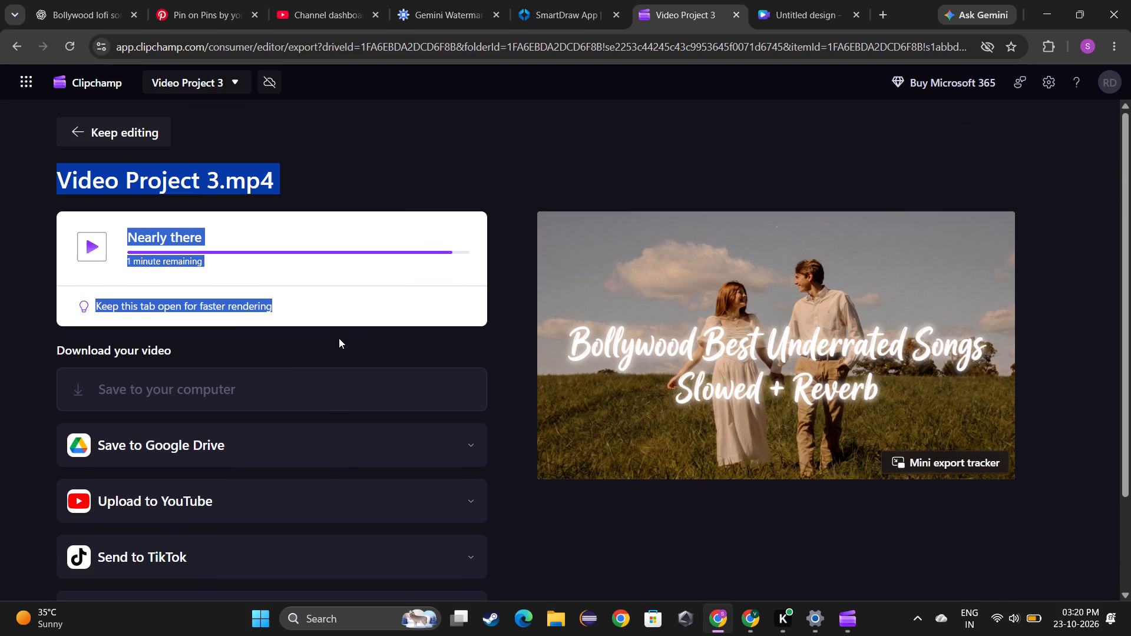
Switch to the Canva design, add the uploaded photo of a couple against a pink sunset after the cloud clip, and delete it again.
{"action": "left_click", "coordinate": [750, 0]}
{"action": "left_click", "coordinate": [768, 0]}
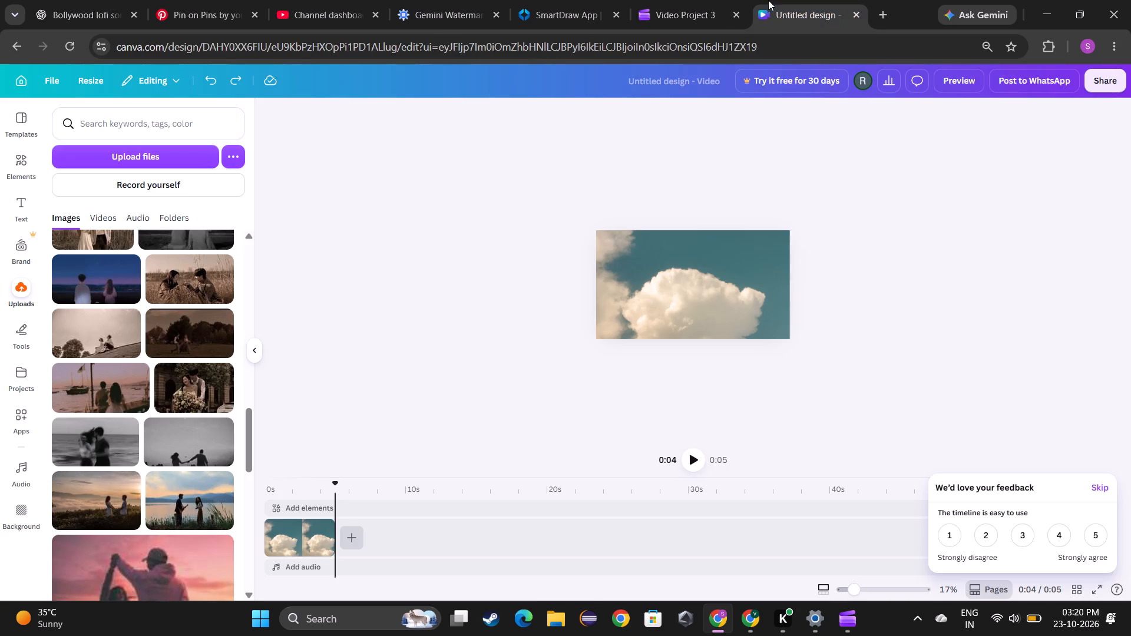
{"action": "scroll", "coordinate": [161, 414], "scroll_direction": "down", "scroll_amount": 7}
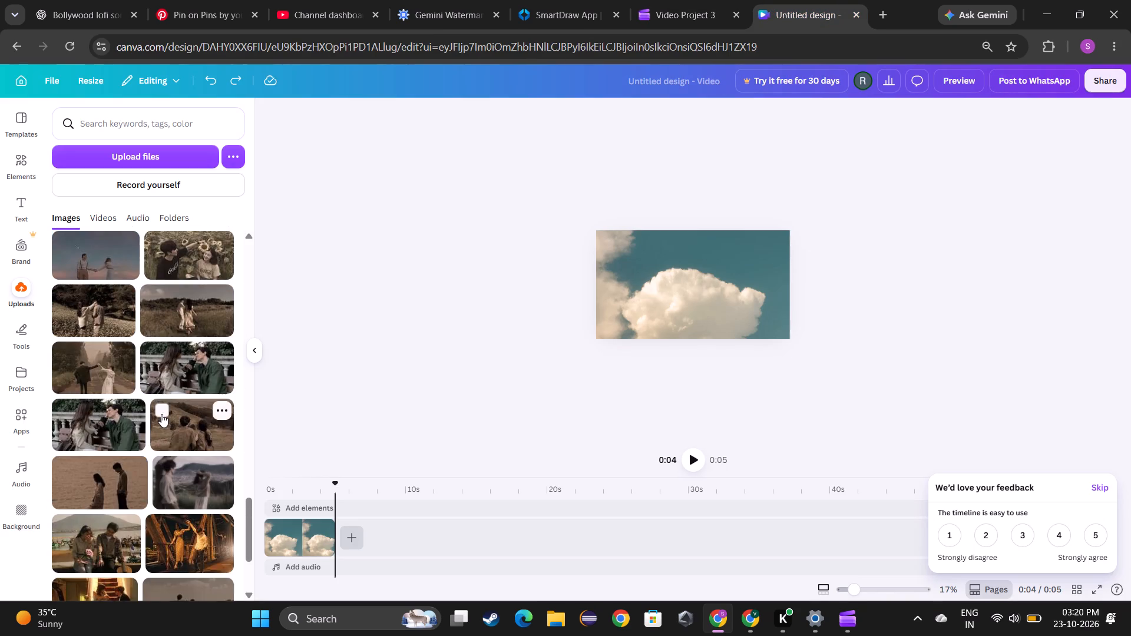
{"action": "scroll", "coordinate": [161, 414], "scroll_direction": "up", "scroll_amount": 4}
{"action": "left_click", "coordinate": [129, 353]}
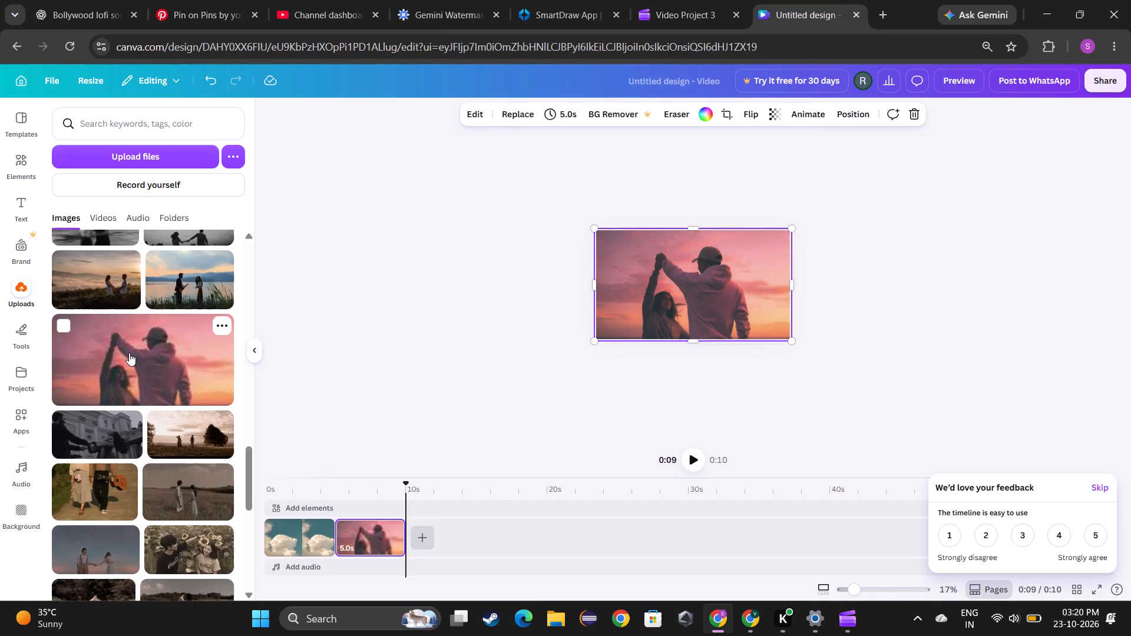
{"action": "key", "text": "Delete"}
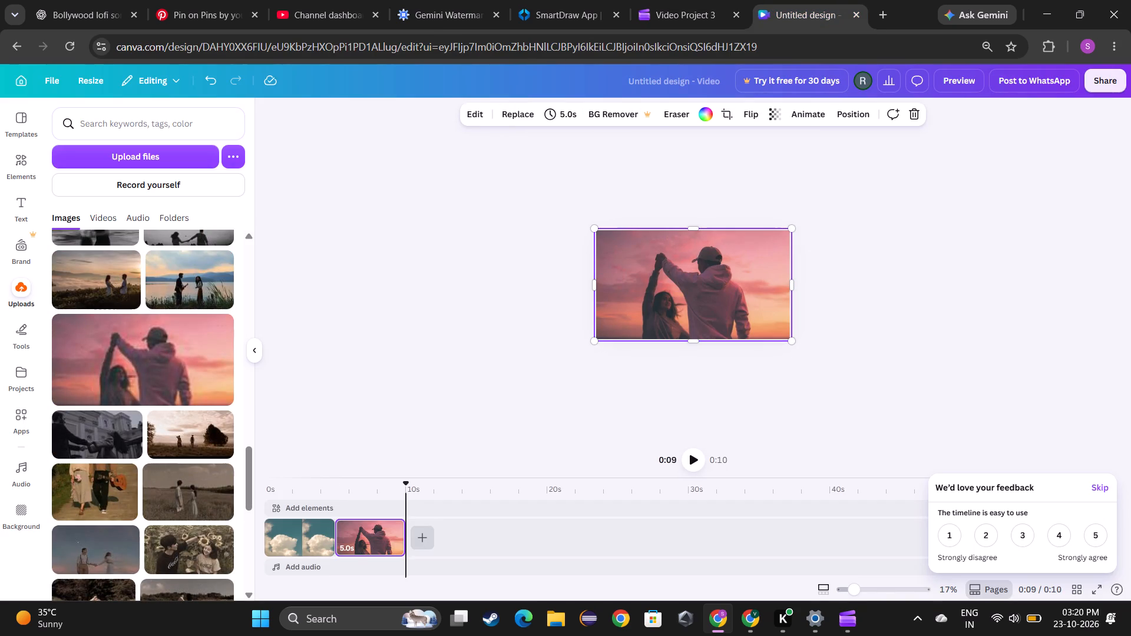
Add the "Happy Birthday" title page of the Modern Happy Birthday Video template after the cloud clip.
{"action": "left_click", "coordinate": [9, 124]}
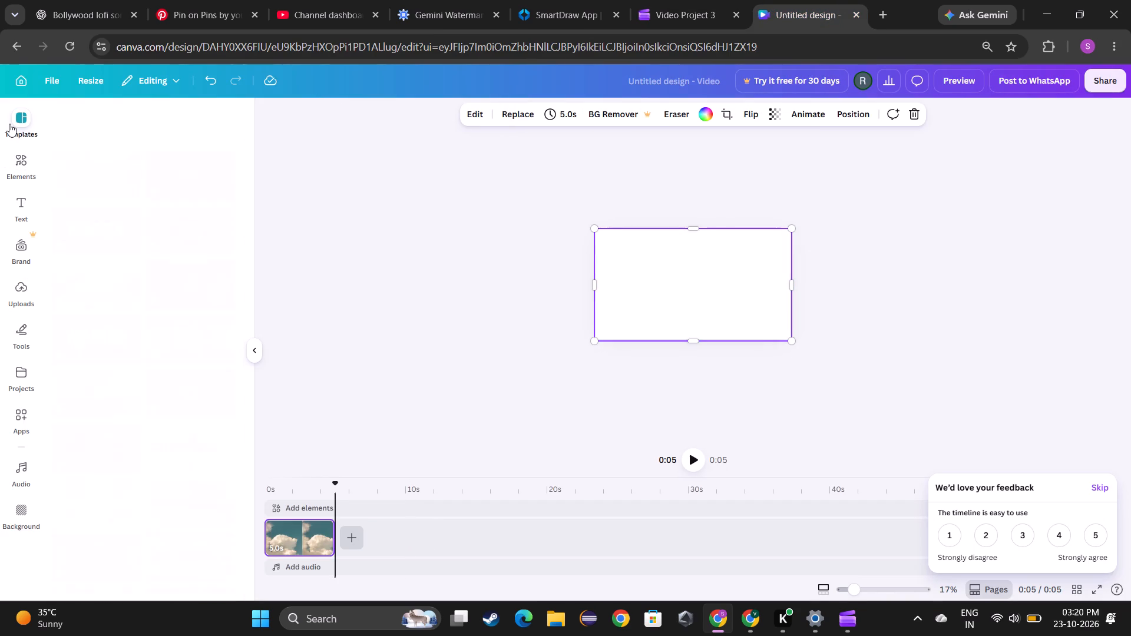
{"action": "scroll", "coordinate": [156, 307], "scroll_direction": "down", "scroll_amount": 4}
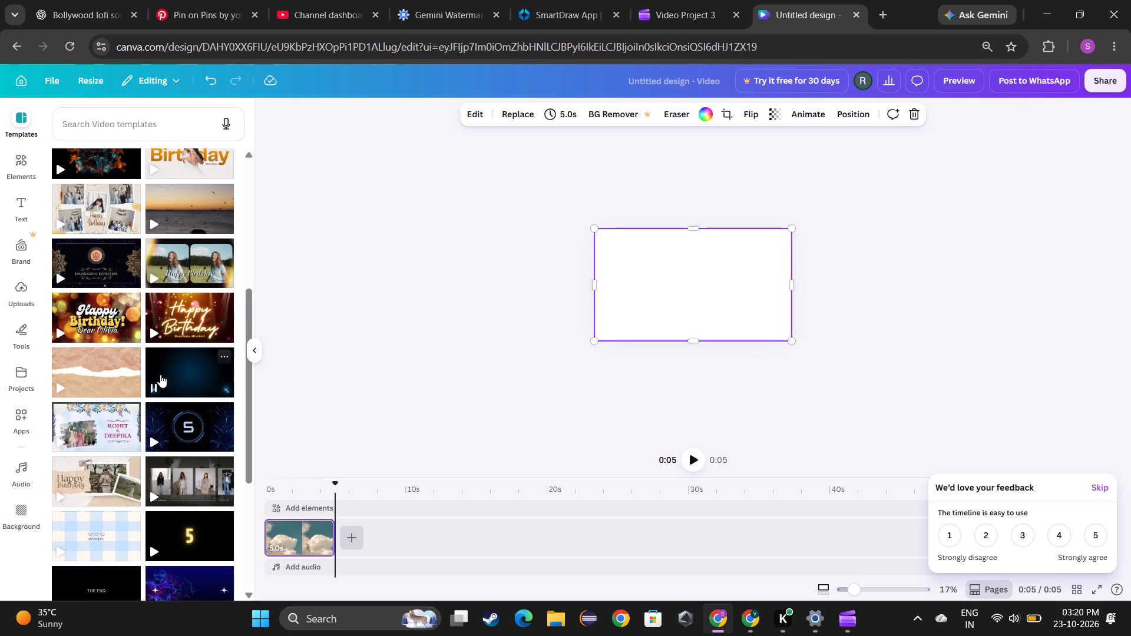
{"action": "scroll", "coordinate": [108, 402], "scroll_direction": "down", "scroll_amount": 12}
{"action": "scroll", "coordinate": [109, 429], "scroll_direction": "up", "scroll_amount": 5}
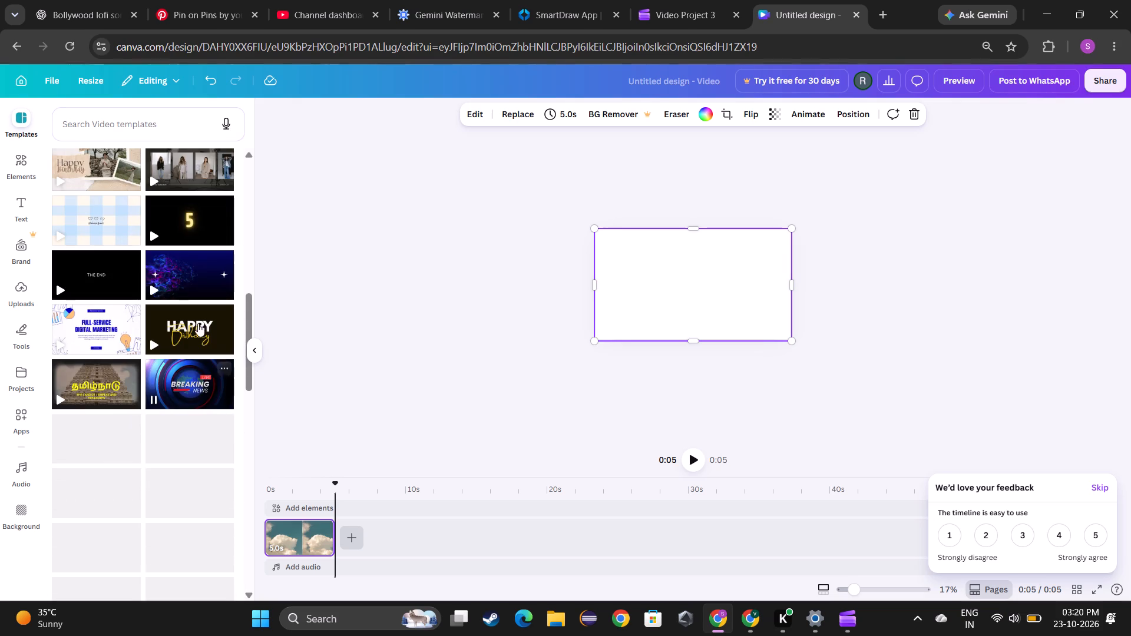
{"action": "left_click", "coordinate": [198, 323]}
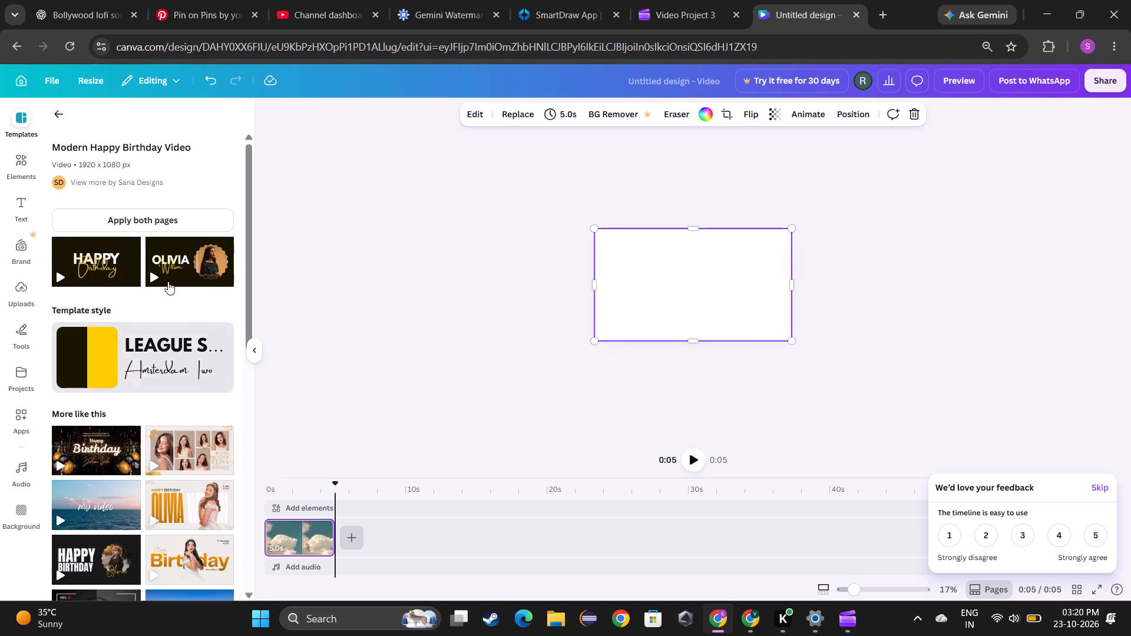
{"action": "left_click", "coordinate": [79, 249]}
{"action": "left_click", "coordinate": [713, 271]}
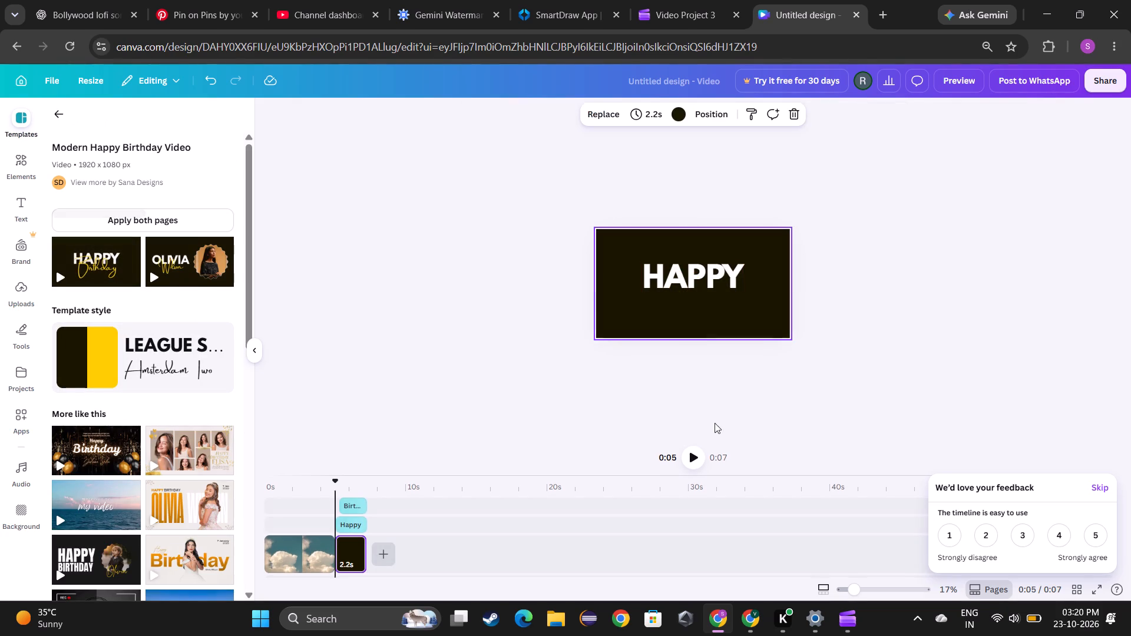
Play back the Canva video to preview the cloud clip and the "Happy Birthday" page.
{"action": "left_click", "coordinate": [696, 451]}
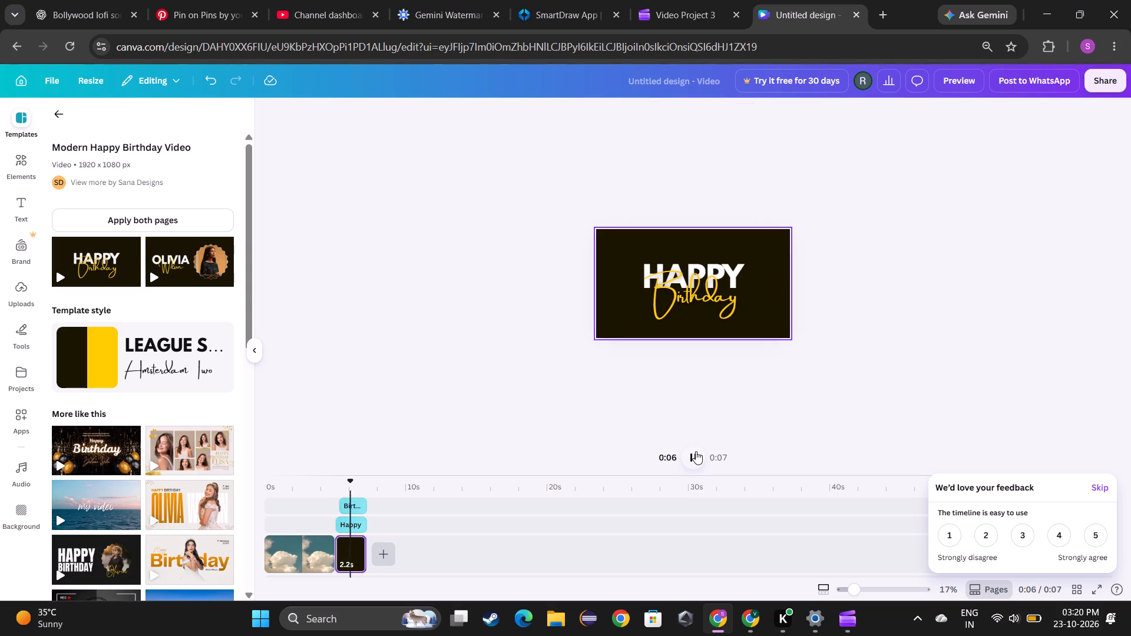
{"action": "triple_click", "coordinate": [696, 451]}
{"action": "triple_click", "coordinate": [696, 451]}
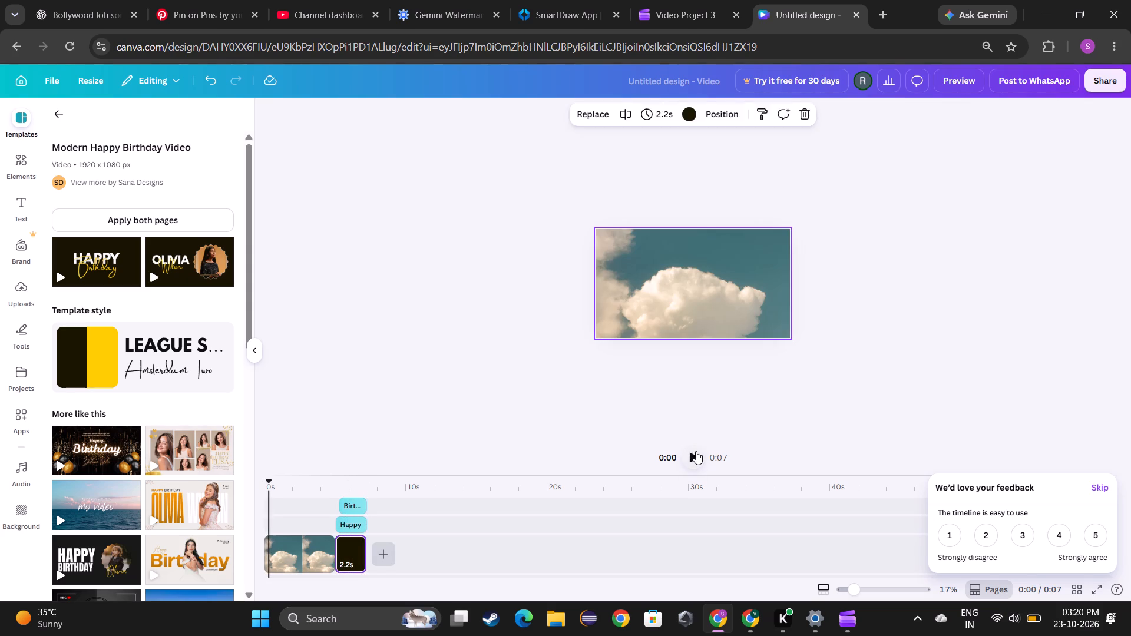
{"action": "left_click", "coordinate": [696, 451]}
{"action": "left_click", "coordinate": [696, 451]}
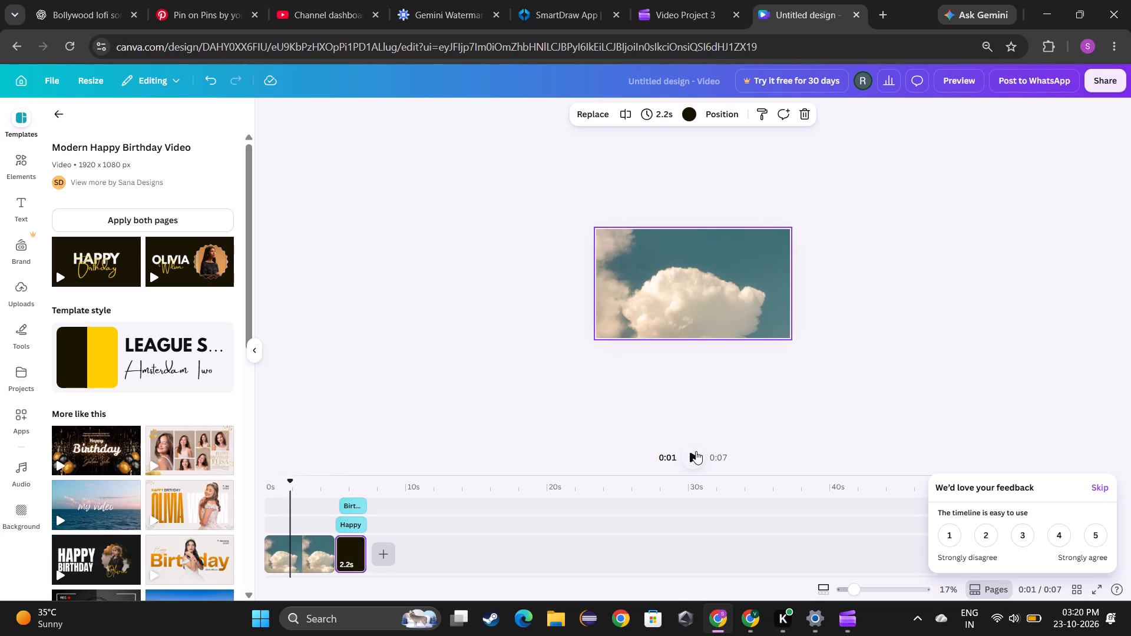
{"action": "left_click", "coordinate": [696, 451]}
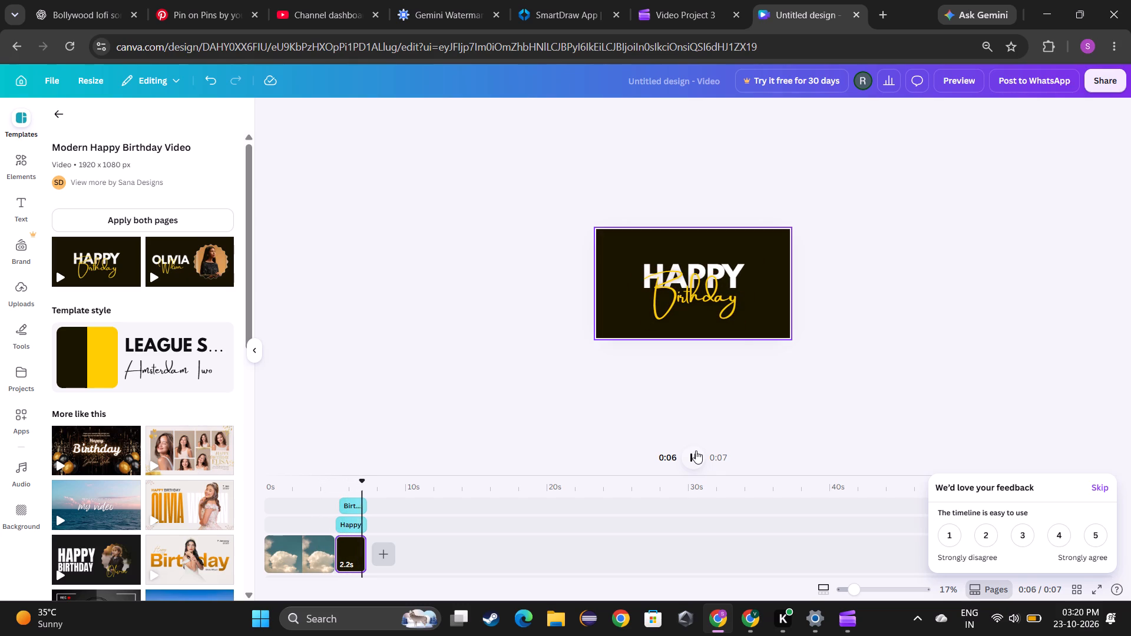
{"action": "left_click", "coordinate": [696, 450]}
{"action": "scroll", "coordinate": [694, 432], "scroll_direction": "down", "scroll_amount": 4}
{"action": "scroll", "coordinate": [693, 429], "scroll_direction": "up", "scroll_amount": 6}
{"action": "scroll", "coordinate": [690, 415], "scroll_direction": "down", "scroll_amount": 1}
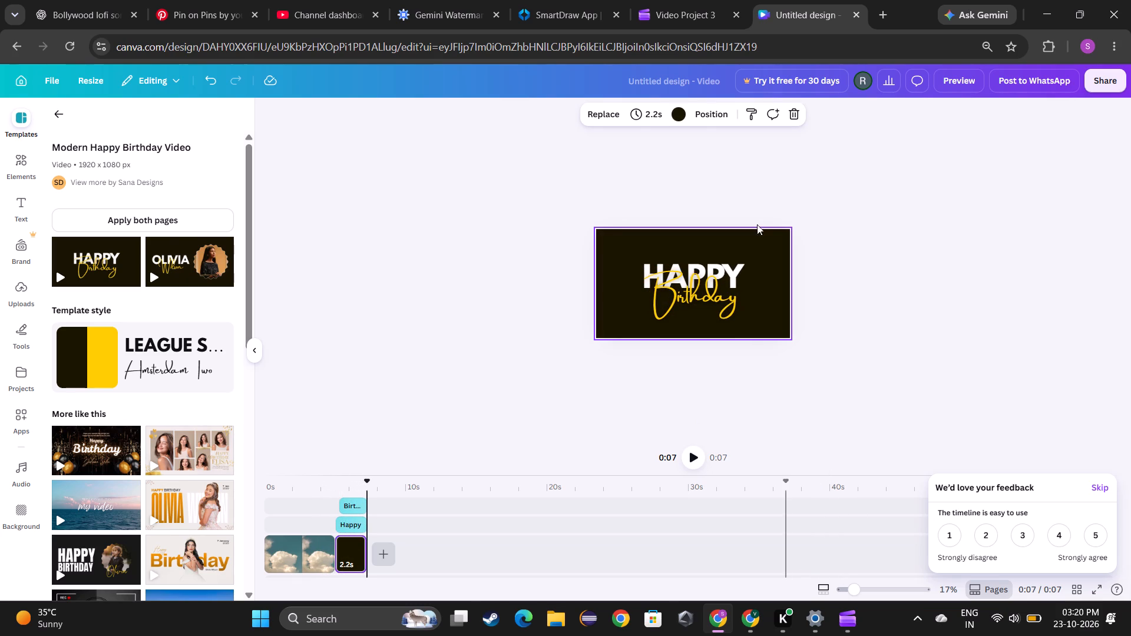
Switch back to Clipchamp and check the Video Project 3 export and its sharing and download options.
{"action": "left_click", "coordinate": [683, 0]}
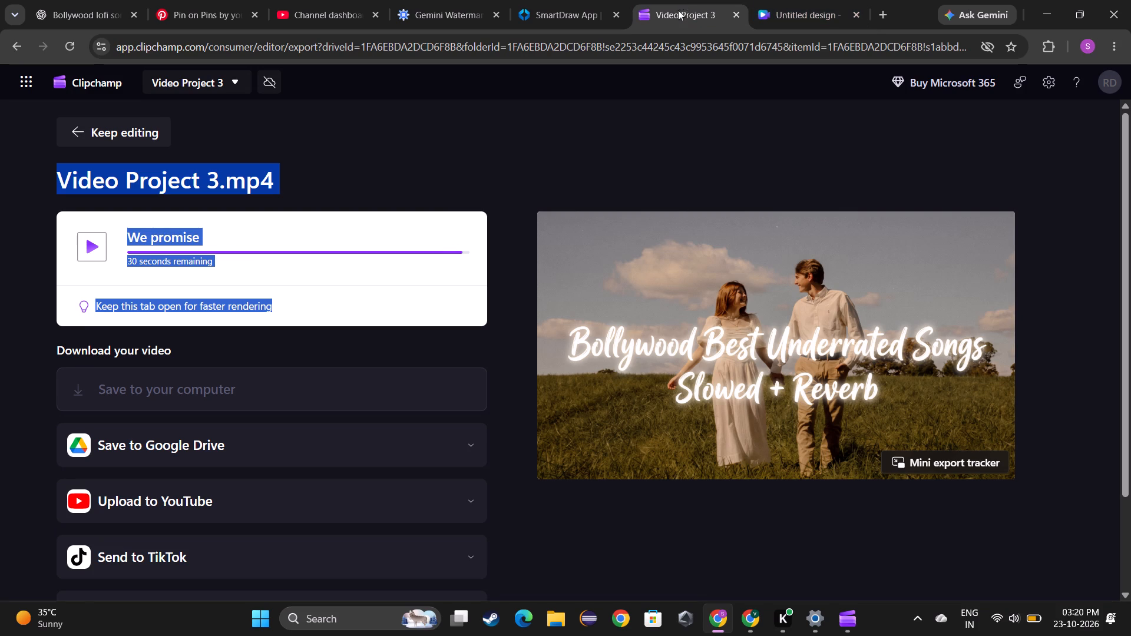
{"action": "scroll", "coordinate": [540, 233], "scroll_direction": "down", "scroll_amount": 4}
{"action": "scroll", "coordinate": [540, 233], "scroll_direction": "up", "scroll_amount": 4}
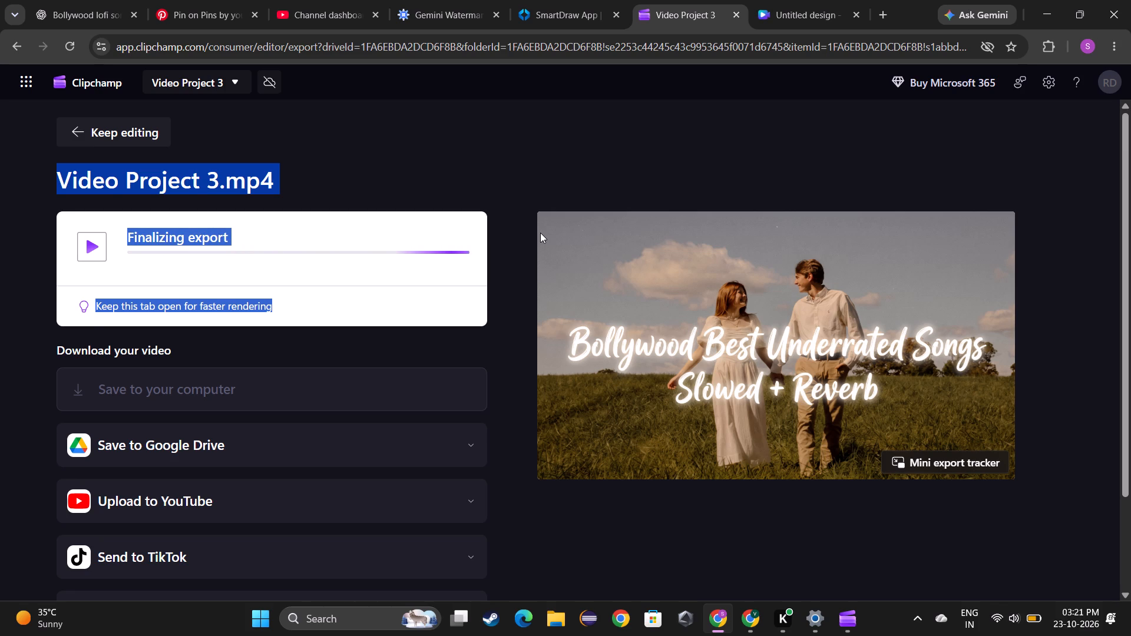
{"action": "scroll", "coordinate": [540, 233], "scroll_direction": "down", "scroll_amount": 4}
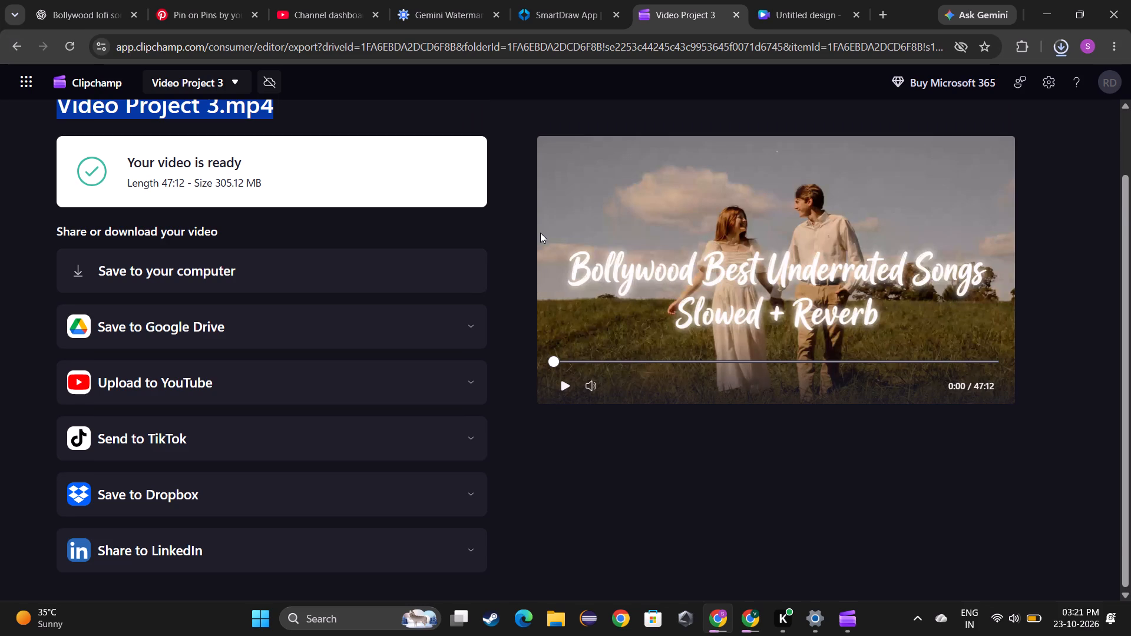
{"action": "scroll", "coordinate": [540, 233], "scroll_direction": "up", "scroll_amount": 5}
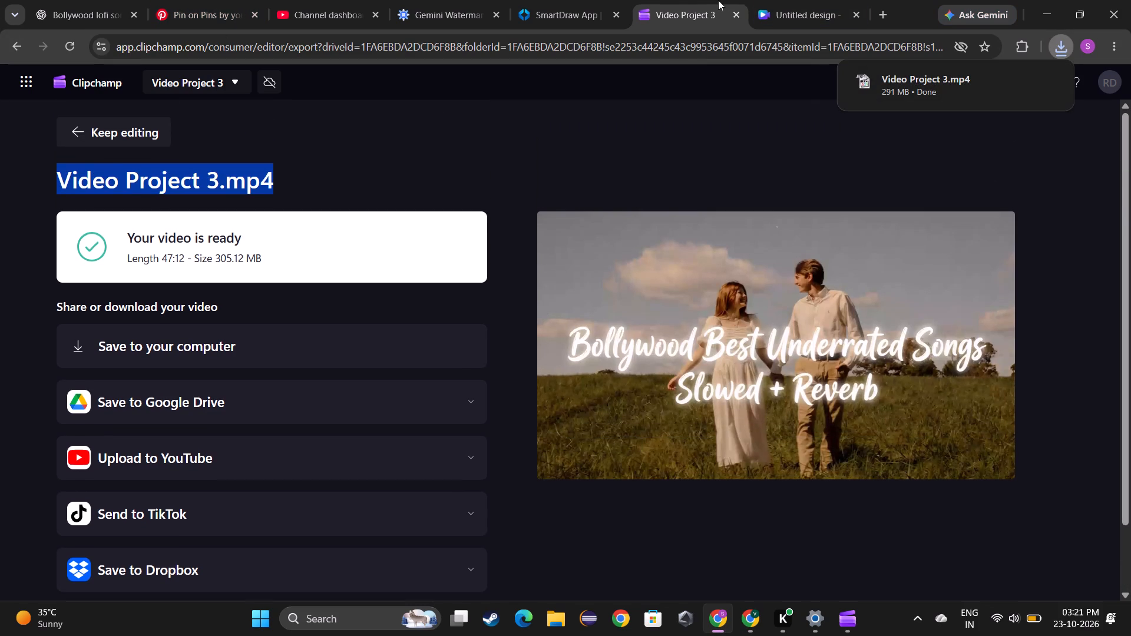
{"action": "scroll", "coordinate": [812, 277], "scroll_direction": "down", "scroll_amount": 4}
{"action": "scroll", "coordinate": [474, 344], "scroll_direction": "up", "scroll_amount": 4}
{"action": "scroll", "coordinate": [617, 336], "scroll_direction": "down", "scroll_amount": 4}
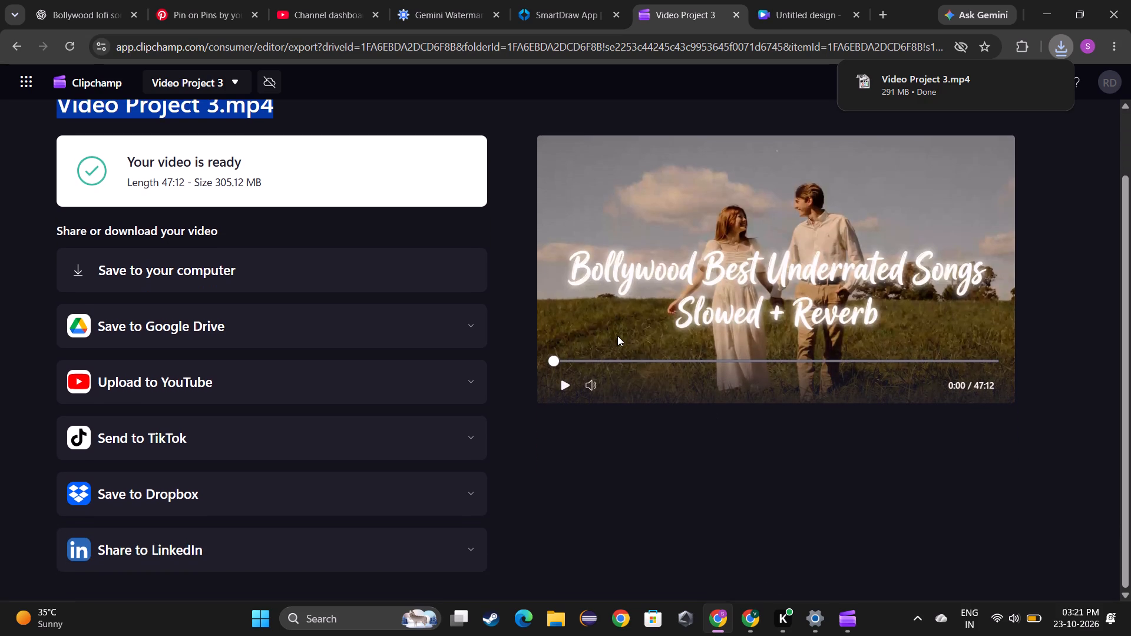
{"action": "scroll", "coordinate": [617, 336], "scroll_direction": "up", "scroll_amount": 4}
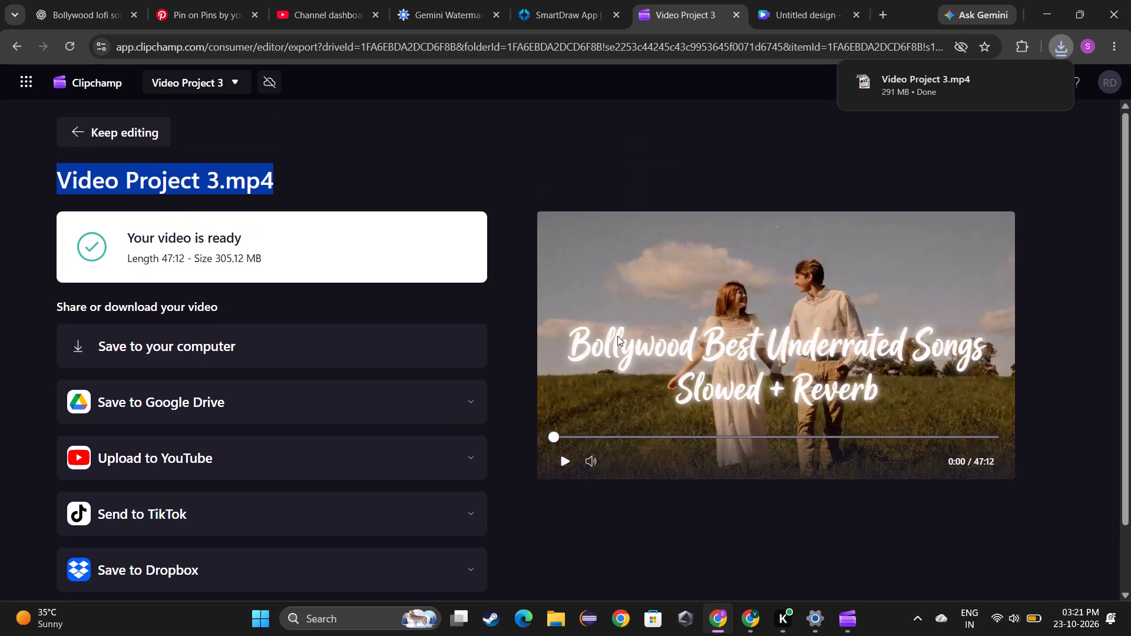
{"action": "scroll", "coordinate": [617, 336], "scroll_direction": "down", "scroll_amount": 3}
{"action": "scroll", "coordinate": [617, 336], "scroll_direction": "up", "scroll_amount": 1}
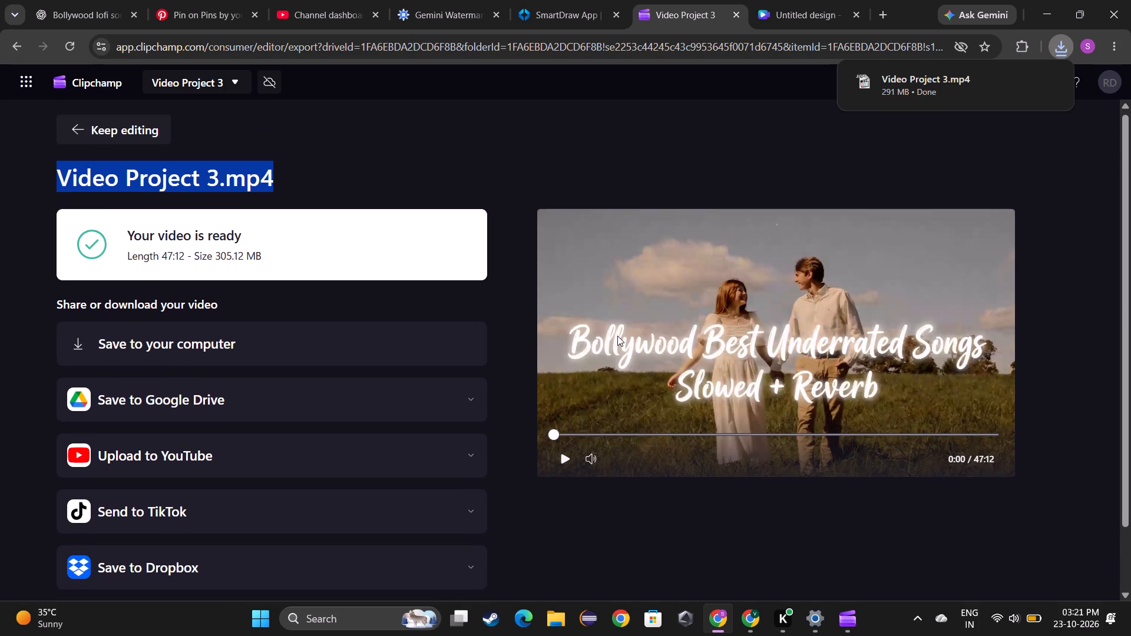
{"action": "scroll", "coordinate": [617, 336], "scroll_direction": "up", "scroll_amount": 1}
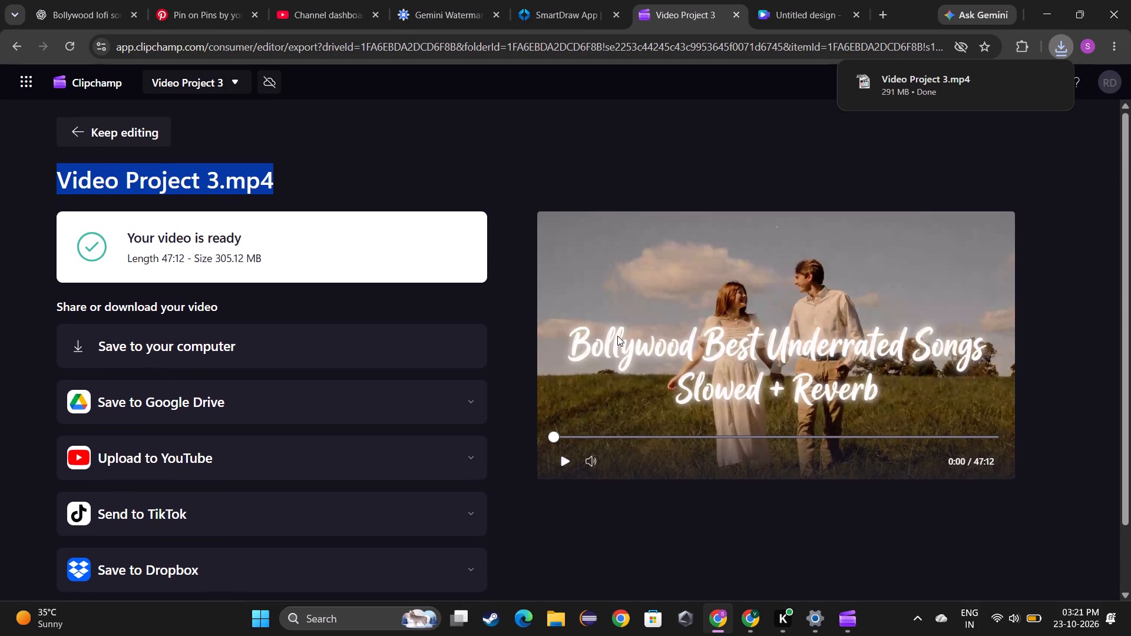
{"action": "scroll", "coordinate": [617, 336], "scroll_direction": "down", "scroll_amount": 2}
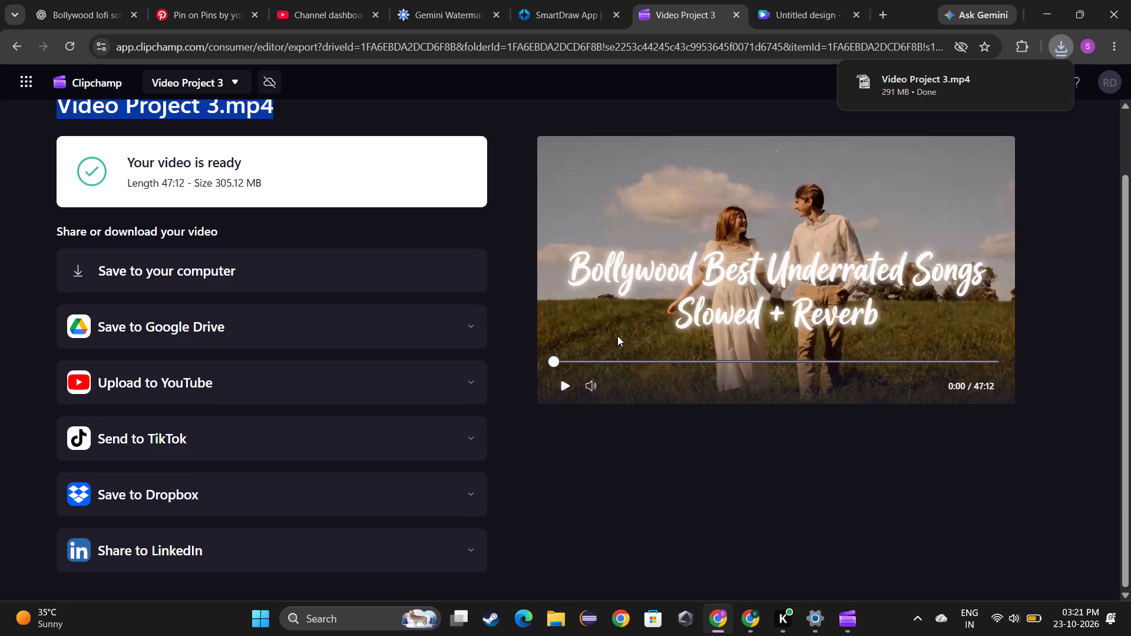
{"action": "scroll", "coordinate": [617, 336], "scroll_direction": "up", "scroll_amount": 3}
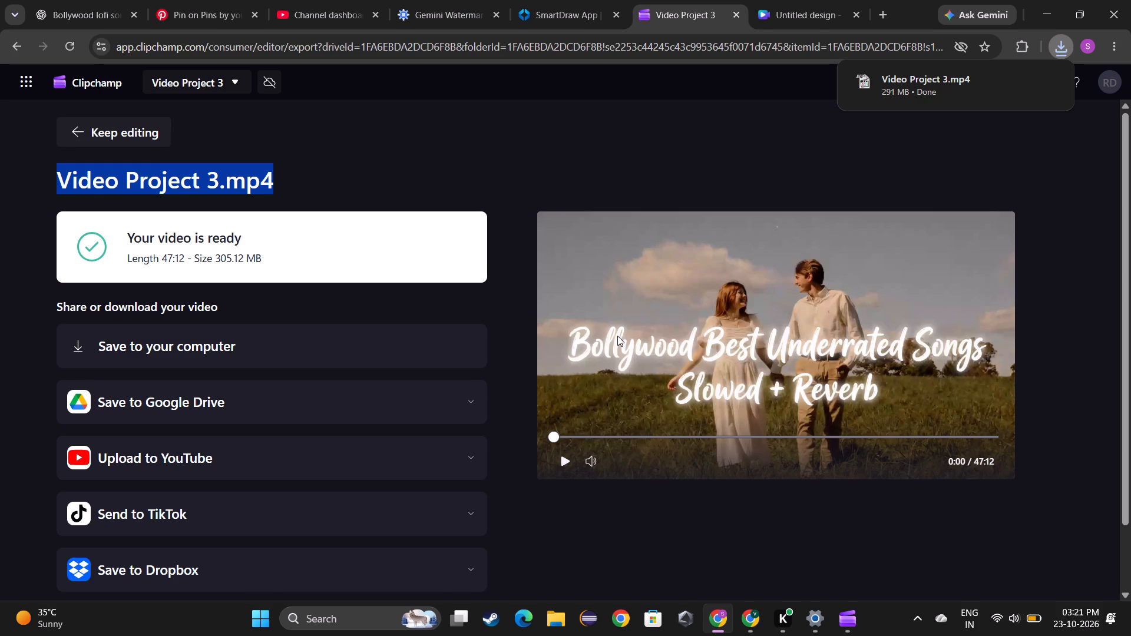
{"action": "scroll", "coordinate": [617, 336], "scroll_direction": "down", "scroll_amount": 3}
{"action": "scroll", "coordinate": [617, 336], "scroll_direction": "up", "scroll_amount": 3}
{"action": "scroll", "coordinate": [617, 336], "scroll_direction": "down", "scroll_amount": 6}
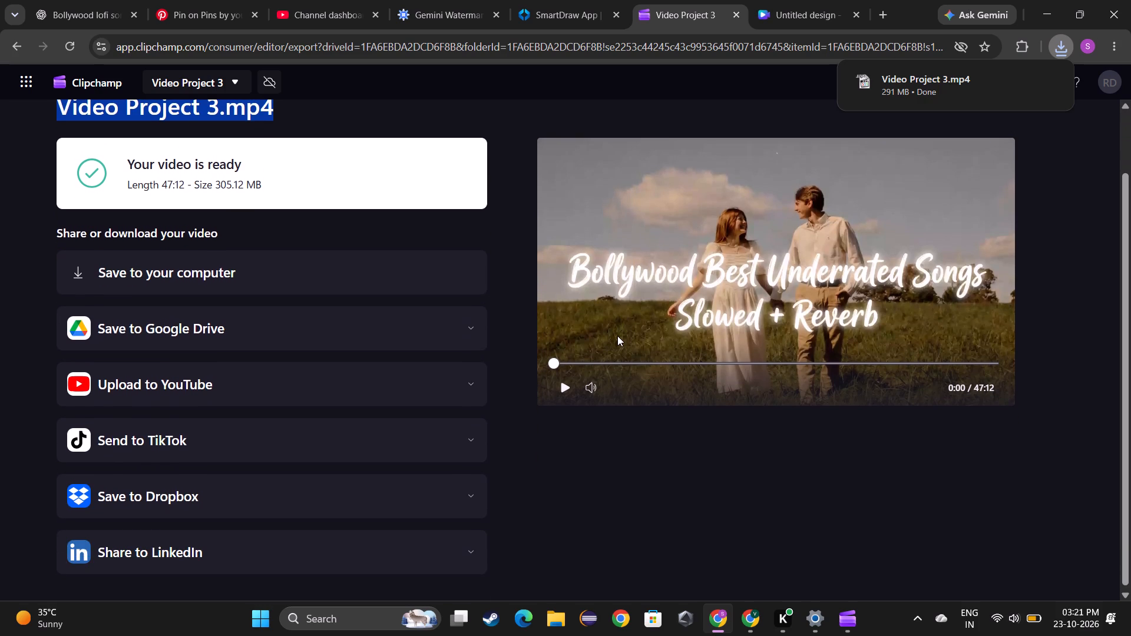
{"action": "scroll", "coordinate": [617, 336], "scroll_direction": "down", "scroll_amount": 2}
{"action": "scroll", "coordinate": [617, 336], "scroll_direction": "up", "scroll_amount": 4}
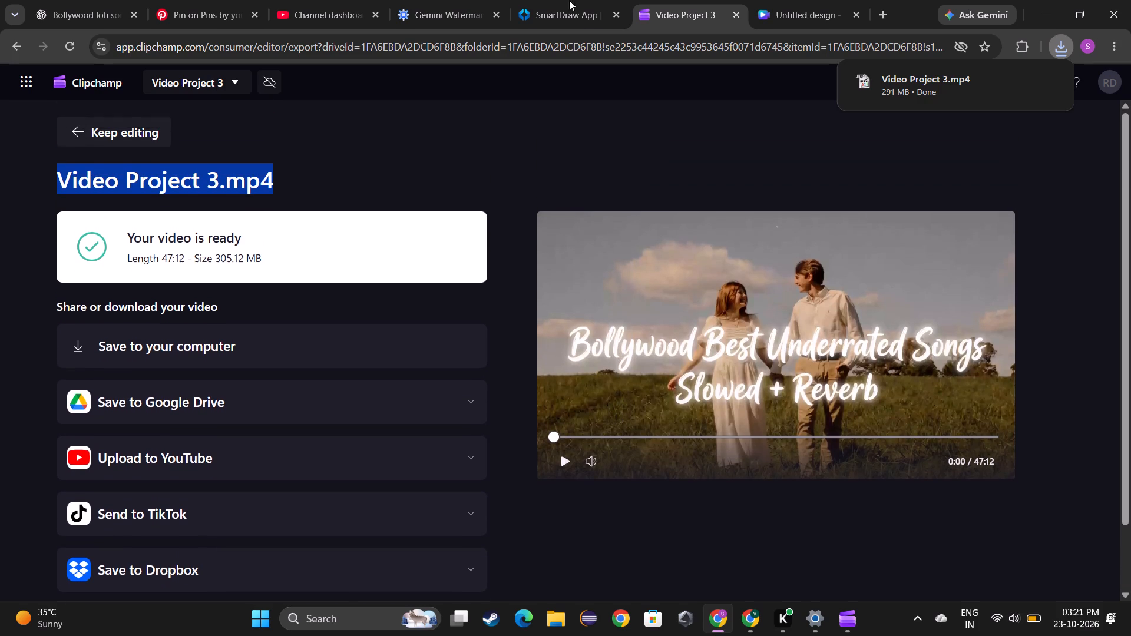
Switch to the Canva design and add the "Olivia Wilson" portrait page of the Modern Happy Birthday Video template after the "Happy Birthday" page.
{"action": "left_click", "coordinate": [815, 0]}
{"action": "left_click", "coordinate": [160, 249]}
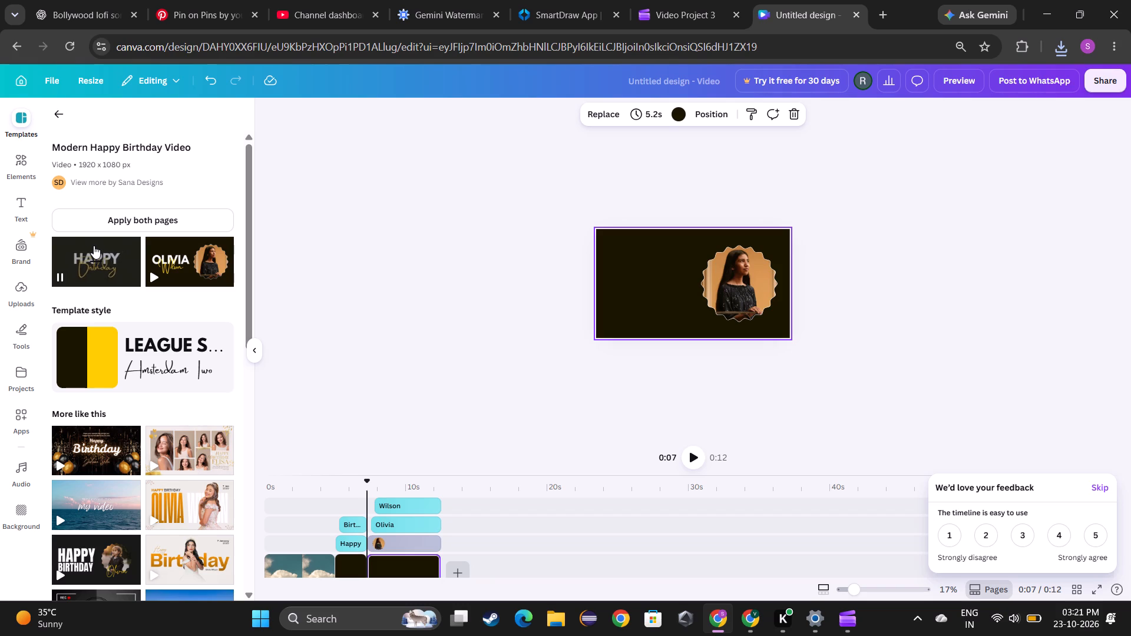
Browse the similar video templates suggested for the Modern Happy Birthday Video template.
{"action": "scroll", "coordinate": [141, 414], "scroll_direction": "down", "scroll_amount": 4}
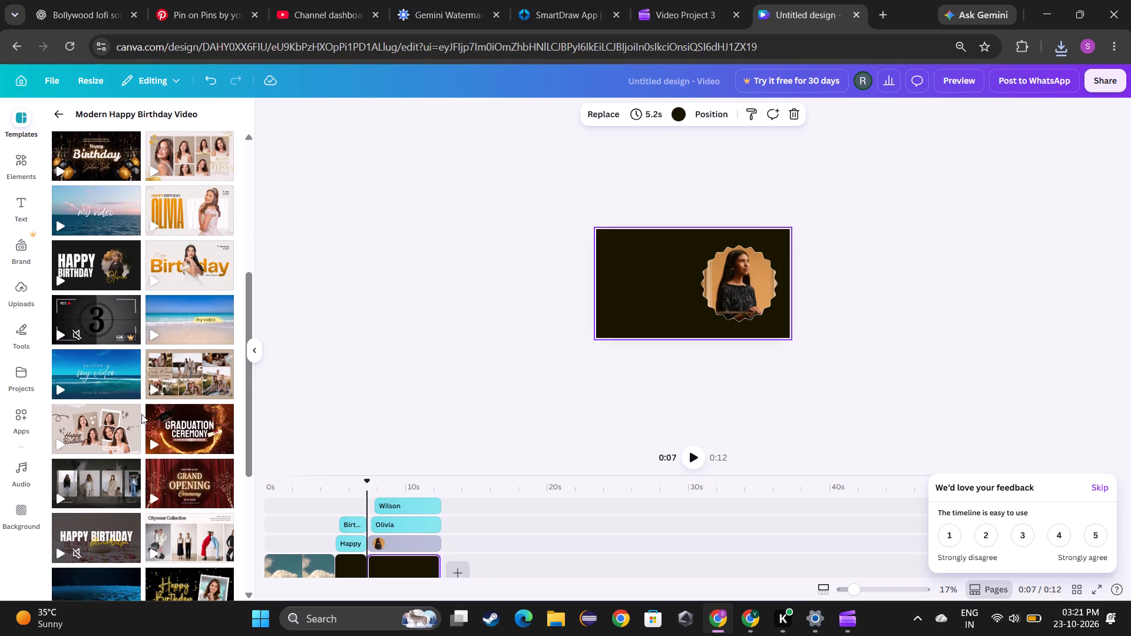
{"action": "scroll", "coordinate": [141, 414], "scroll_direction": "down", "scroll_amount": 2}
{"action": "scroll", "coordinate": [141, 414], "scroll_direction": "up", "scroll_amount": 1}
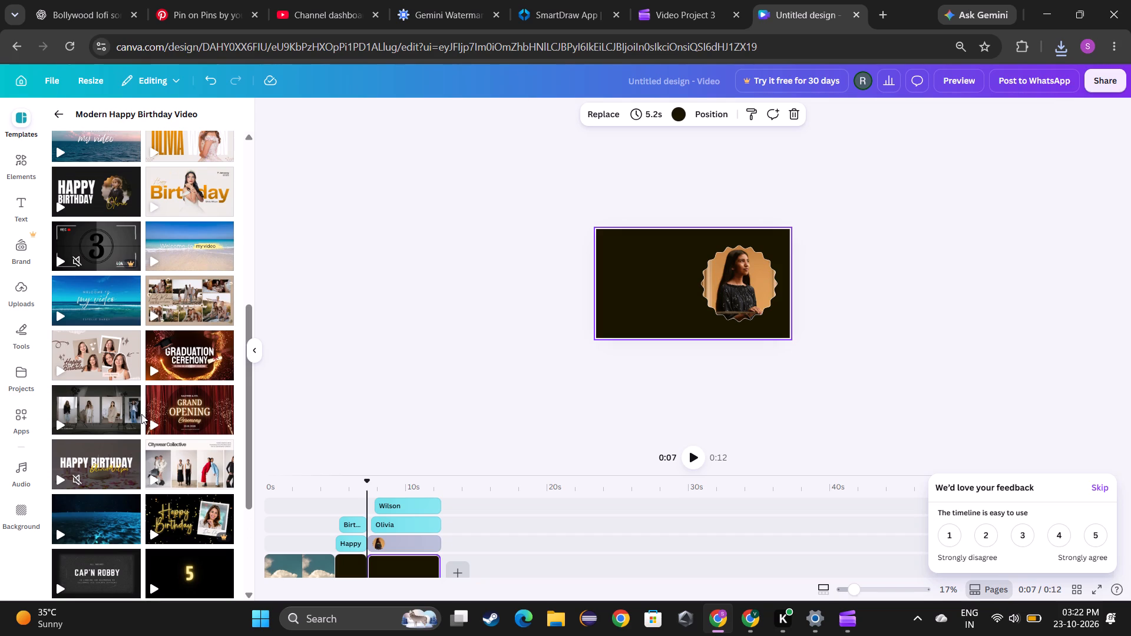
{"action": "scroll", "coordinate": [141, 414], "scroll_direction": "down", "scroll_amount": 4}
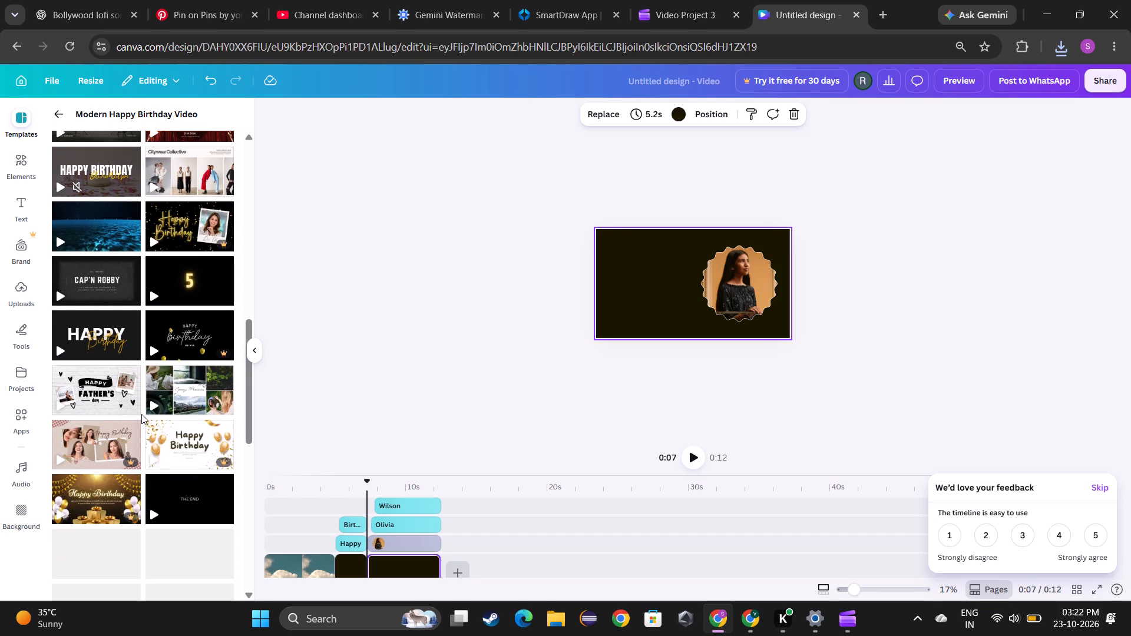
{"action": "scroll", "coordinate": [141, 414], "scroll_direction": "up", "scroll_amount": 4}
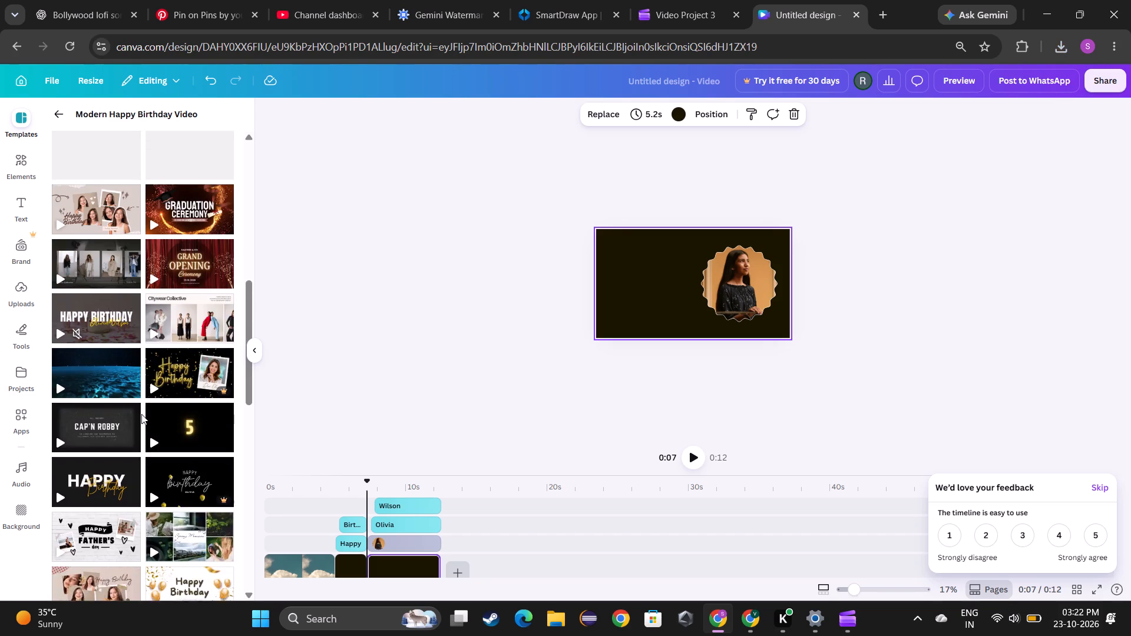
{"action": "scroll", "coordinate": [141, 414], "scroll_direction": "up", "scroll_amount": 9}
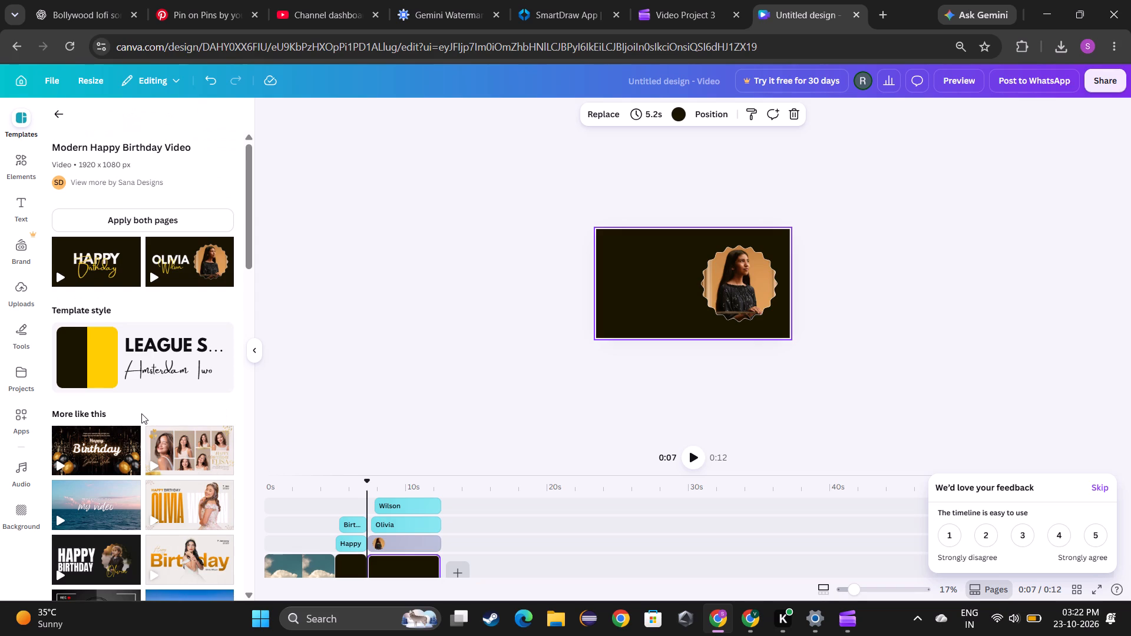
{"action": "scroll", "coordinate": [141, 413], "scroll_direction": "down", "scroll_amount": 1}
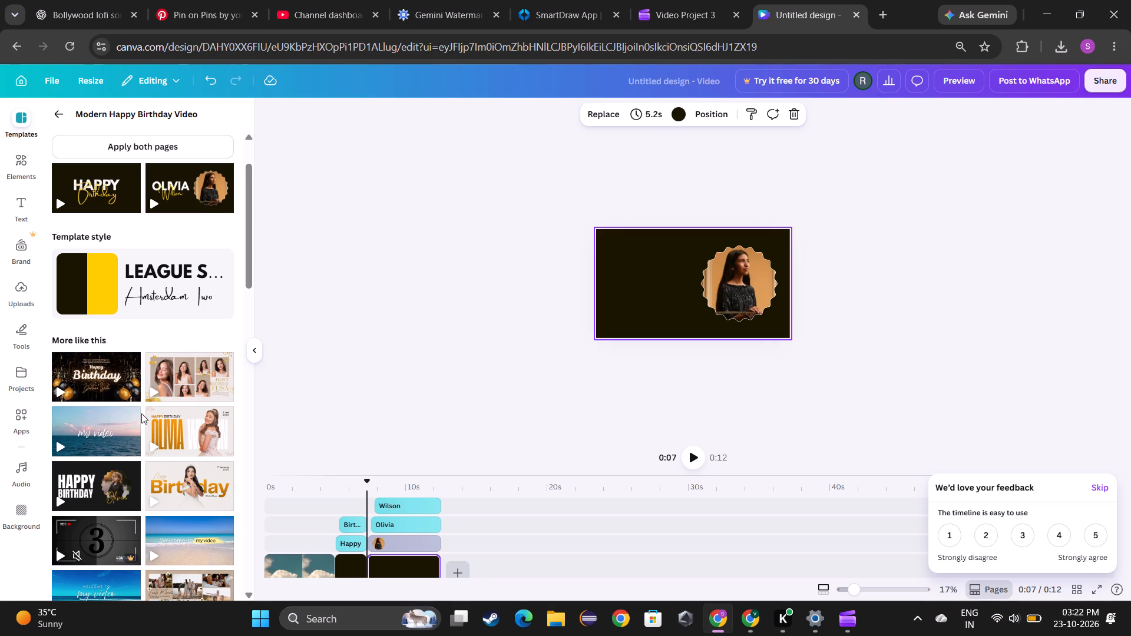
{"action": "scroll", "coordinate": [141, 413], "scroll_direction": "up", "scroll_amount": 3}
{"action": "scroll", "coordinate": [79, 518], "scroll_direction": "down", "scroll_amount": 3}
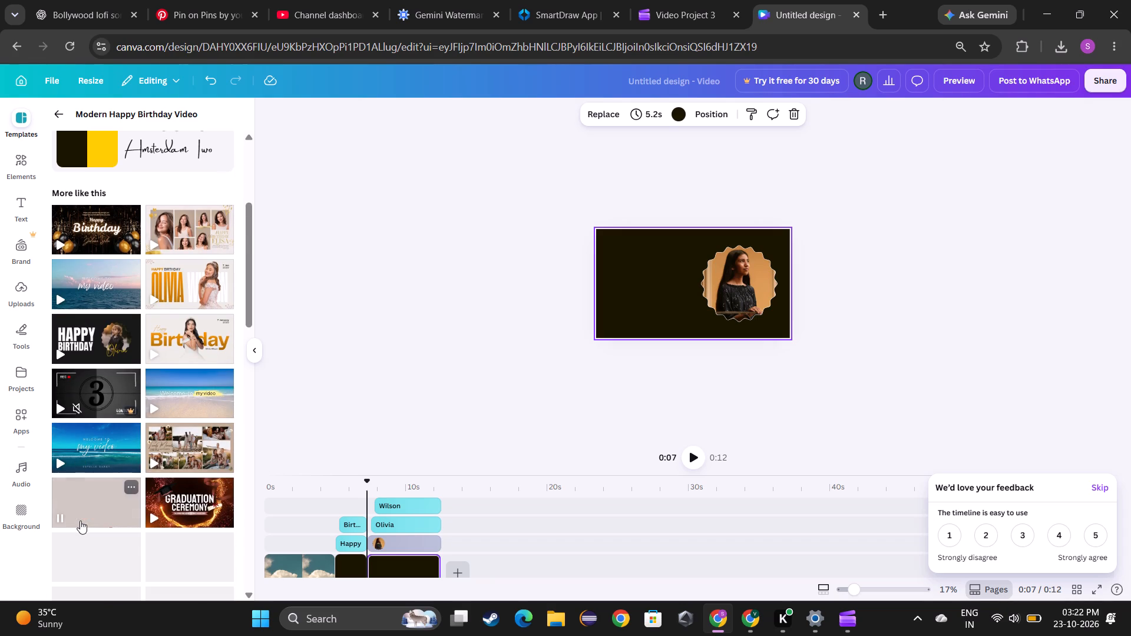
{"action": "scroll", "coordinate": [80, 521], "scroll_direction": "down", "scroll_amount": 4}
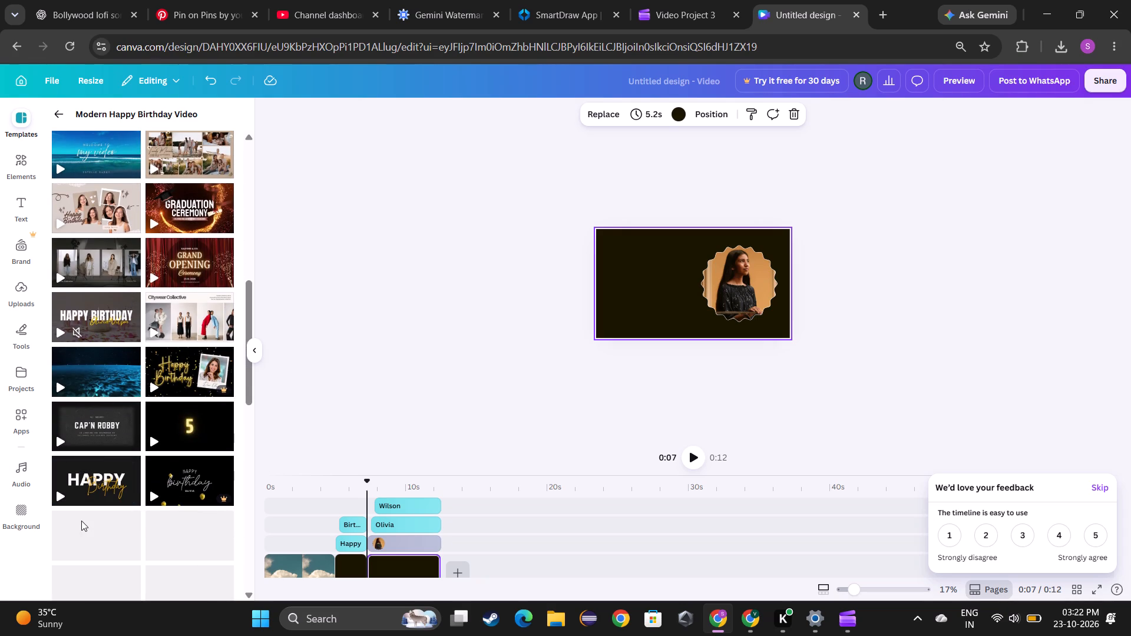
{"action": "scroll", "coordinate": [81, 521], "scroll_direction": "down", "scroll_amount": 1}
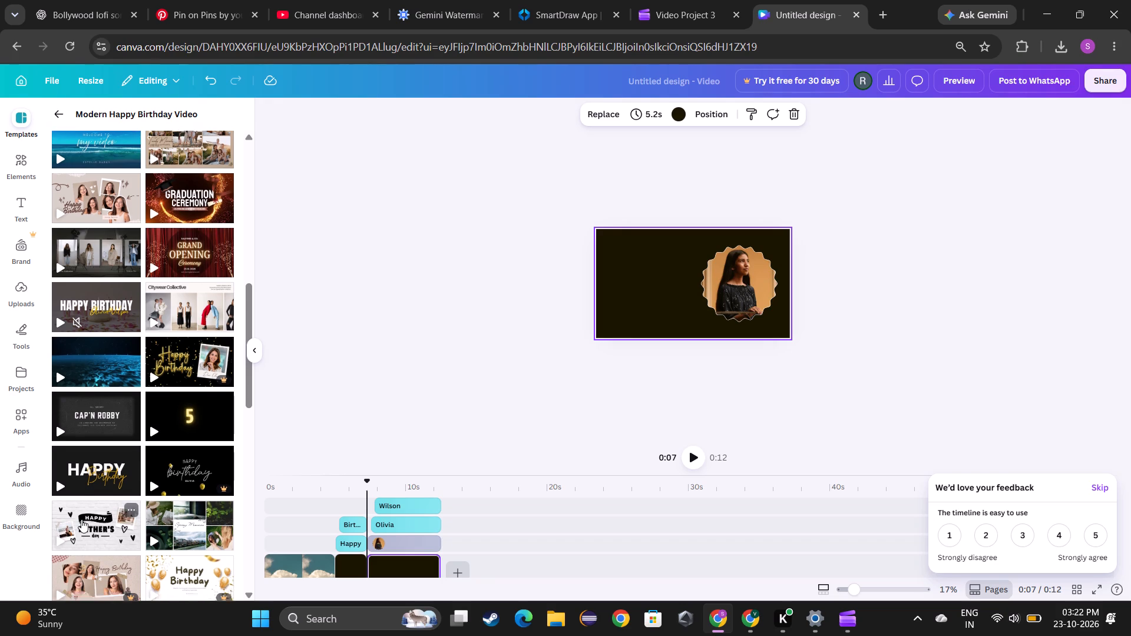
{"action": "scroll", "coordinate": [81, 518], "scroll_direction": "down", "scroll_amount": 2}
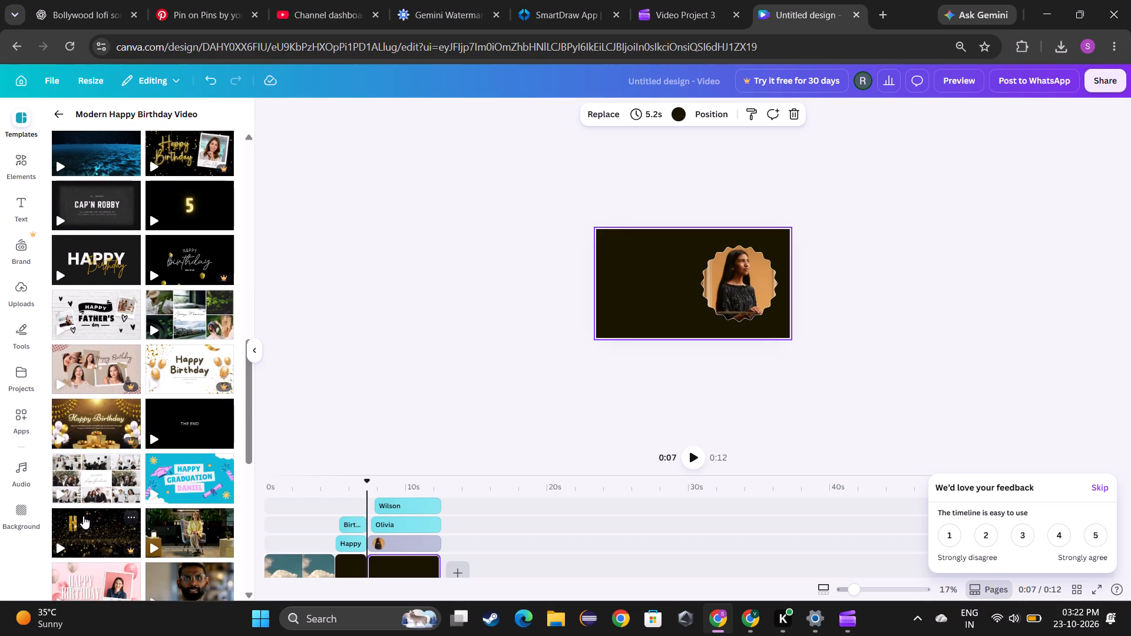
{"action": "scroll", "coordinate": [83, 516], "scroll_direction": "down", "scroll_amount": 4}
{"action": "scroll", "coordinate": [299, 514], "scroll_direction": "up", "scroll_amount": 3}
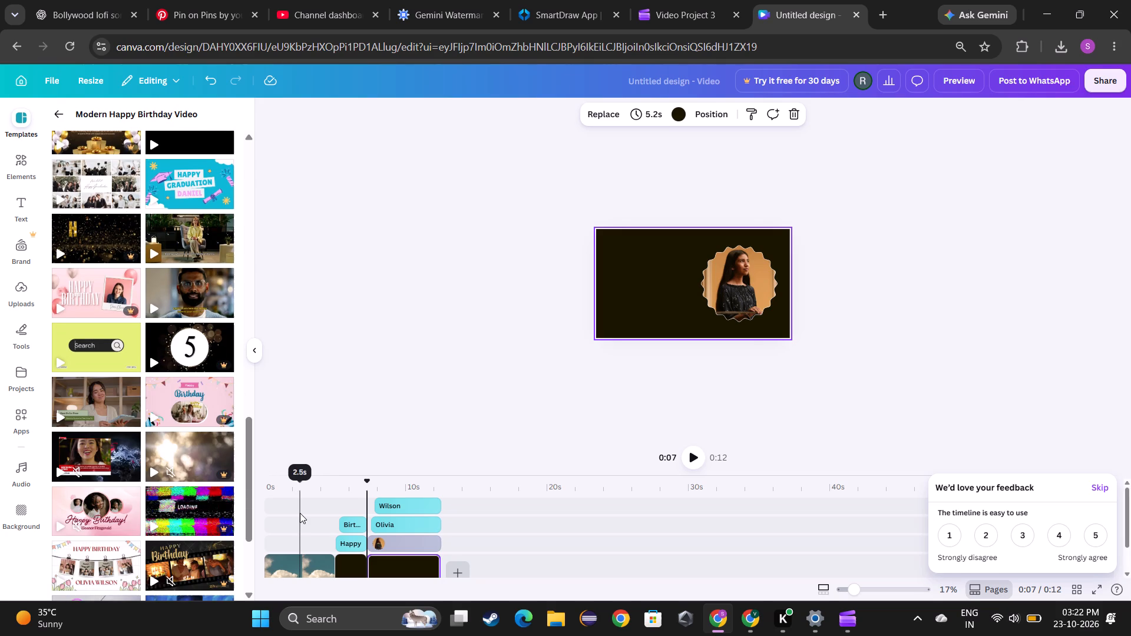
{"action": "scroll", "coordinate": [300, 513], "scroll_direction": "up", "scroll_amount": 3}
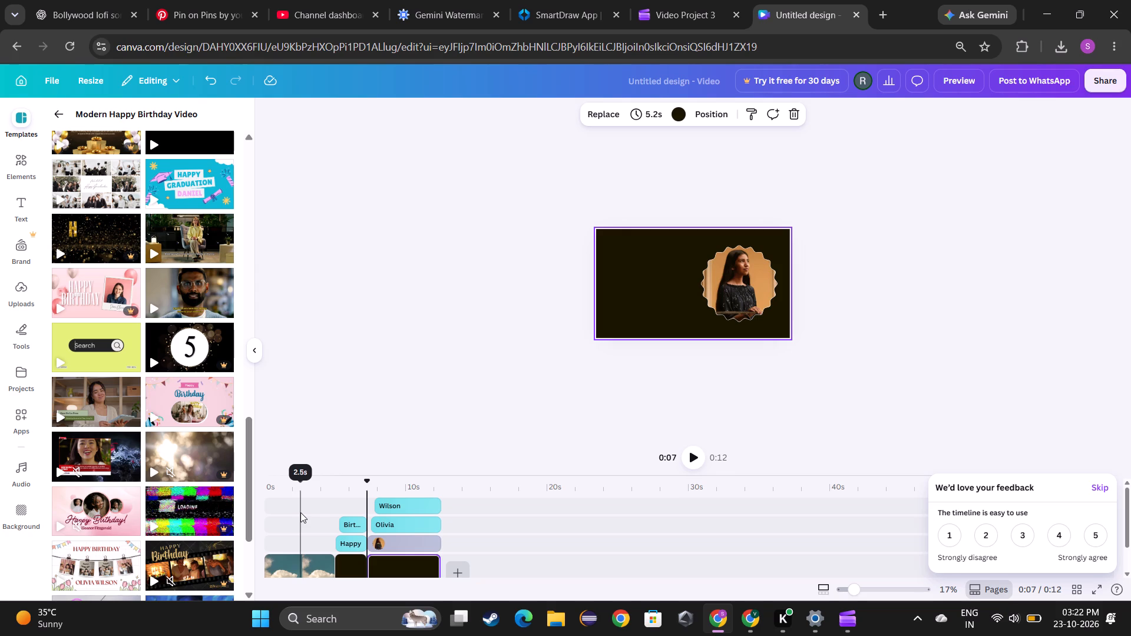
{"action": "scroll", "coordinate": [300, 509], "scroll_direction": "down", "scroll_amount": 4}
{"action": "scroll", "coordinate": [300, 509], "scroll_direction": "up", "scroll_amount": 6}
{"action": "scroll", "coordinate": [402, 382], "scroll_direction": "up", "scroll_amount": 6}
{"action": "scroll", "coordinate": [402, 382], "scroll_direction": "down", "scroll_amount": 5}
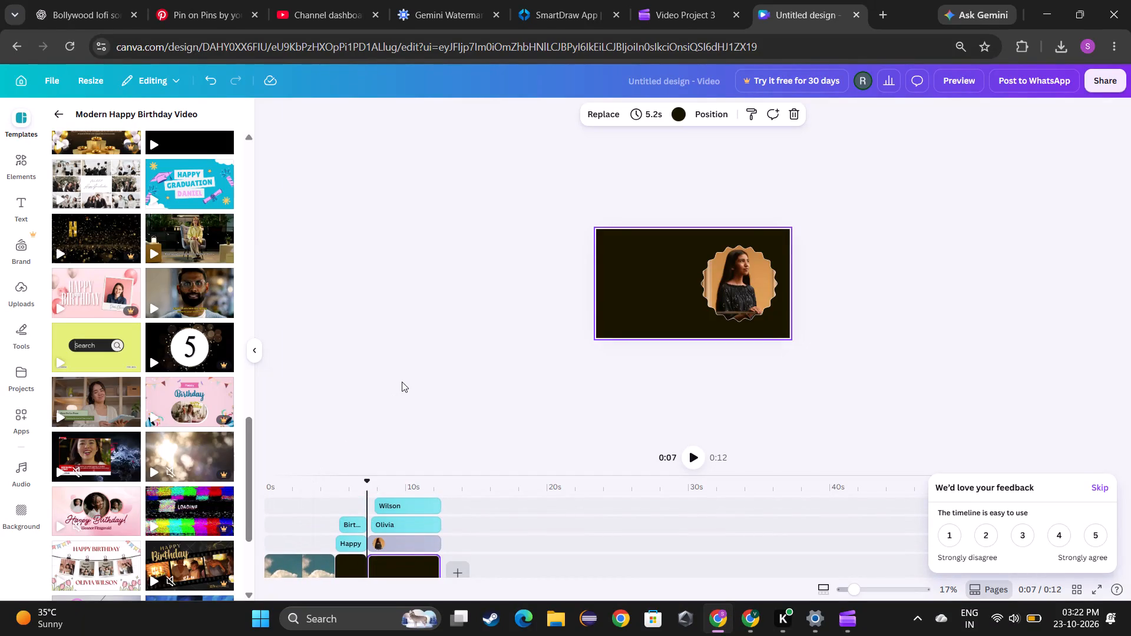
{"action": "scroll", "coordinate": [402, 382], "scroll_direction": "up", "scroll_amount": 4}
Play the added portrait page to preview its name animation and pause at about 0:08.
{"action": "left_click", "coordinate": [699, 464]}
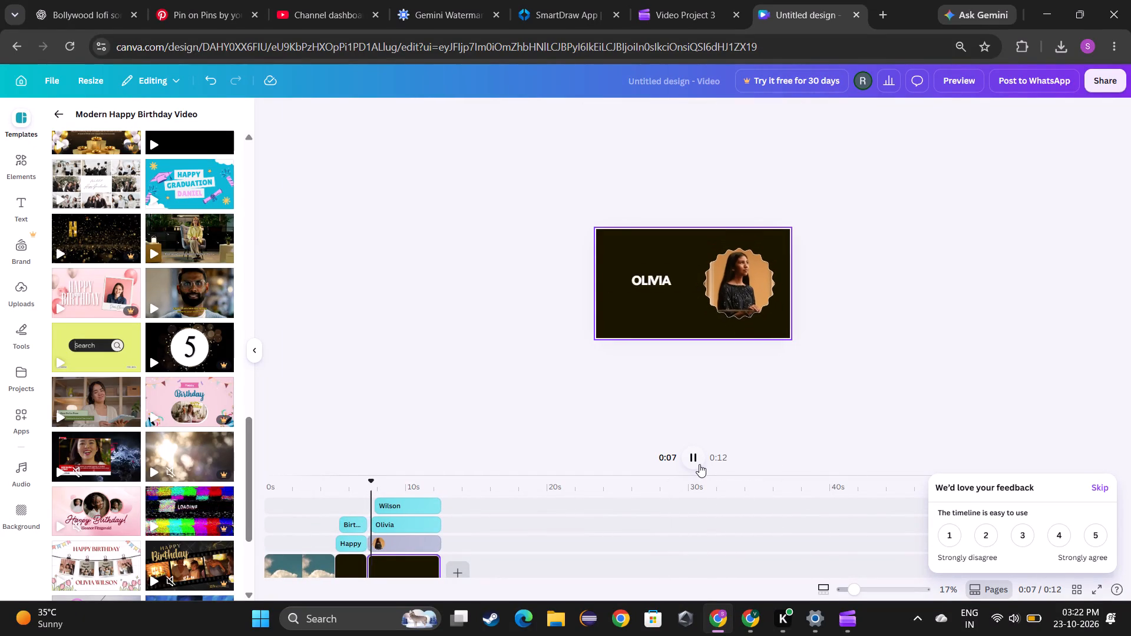
{"action": "left_click", "coordinate": [699, 464]}
{"action": "scroll", "coordinate": [700, 464], "scroll_direction": "down", "scroll_amount": 4}
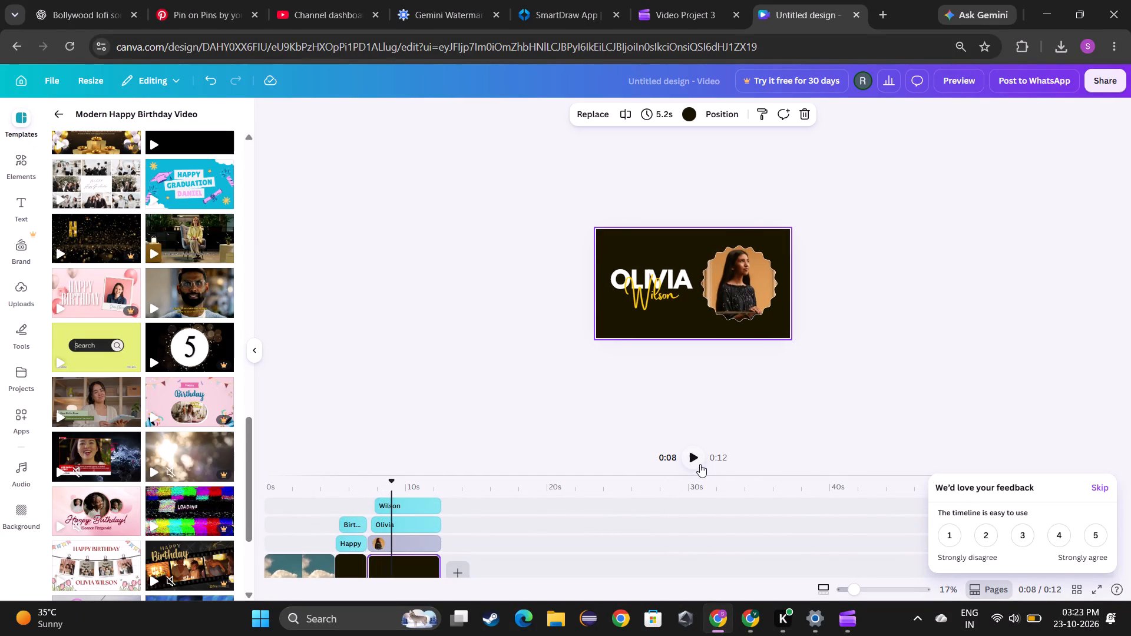
{"action": "scroll", "coordinate": [800, 388], "scroll_direction": "up", "scroll_amount": 4}
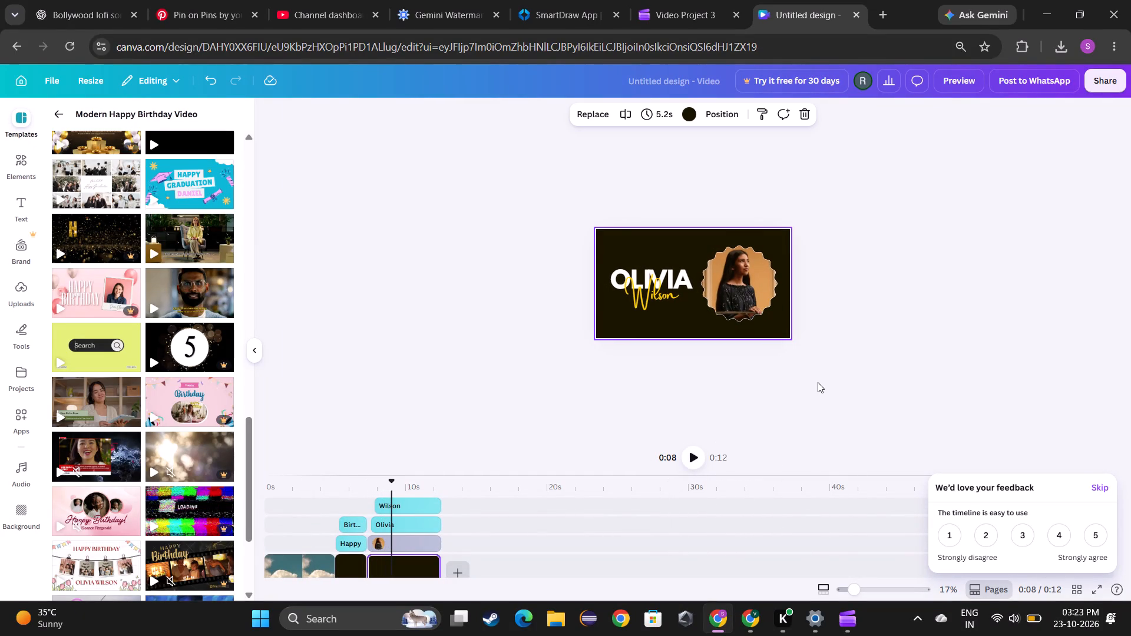